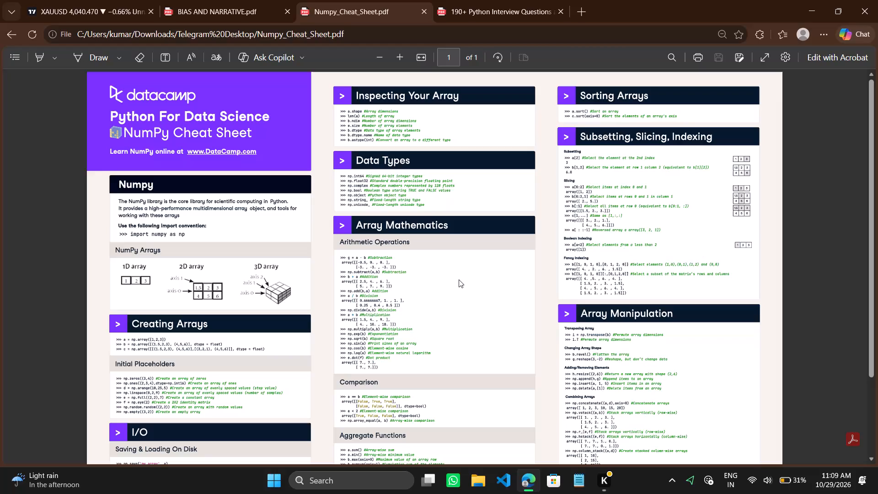
Switch to the TradingView XAUUSD chart and examine the recent 5-minute price action.
left_click(424, 214)
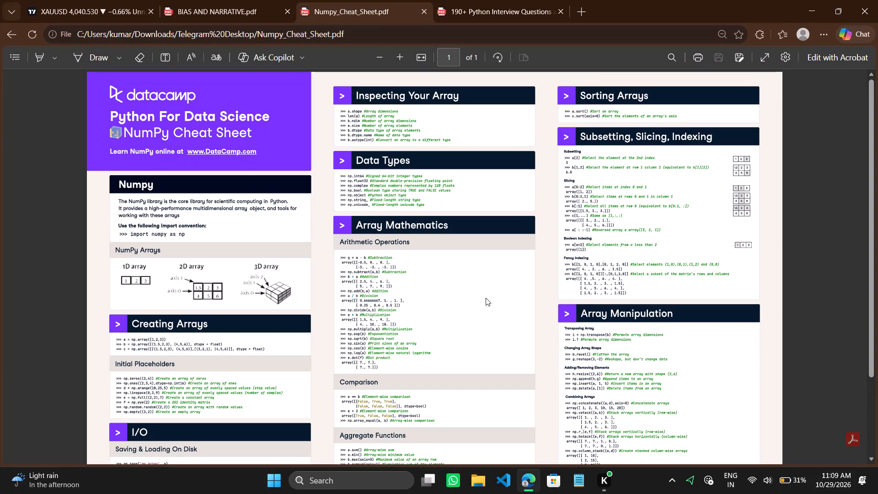
left_click(120, 1)
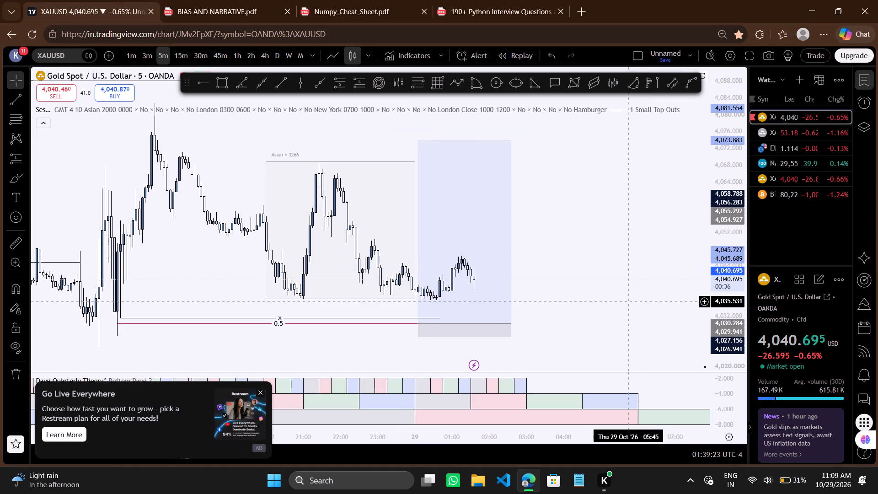
left_click_drag(627, 302, 635, 286)
scroll(635, 286, "down", 1)
left_click_drag(620, 247, 638, 268)
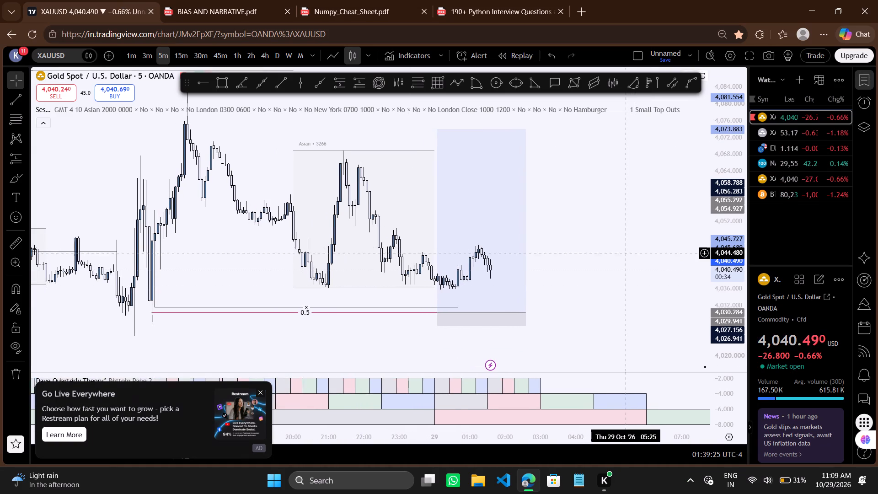
left_click_drag(638, 268, 651, 282)
Tidy the chart area by collapsing the indicator legend and closing the advertisement.
left_click(44, 126)
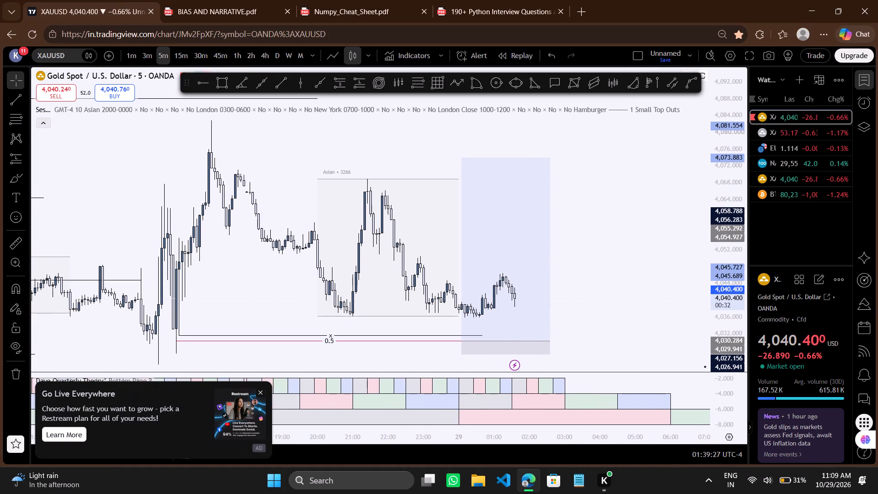
left_click_drag(288, 249, 298, 247)
scroll(298, 247, "up", 1)
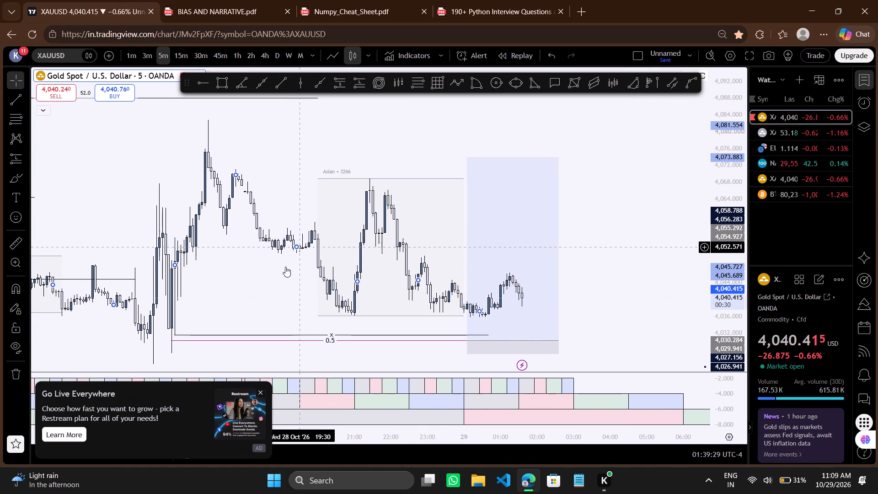
left_click_drag(275, 273, 256, 251)
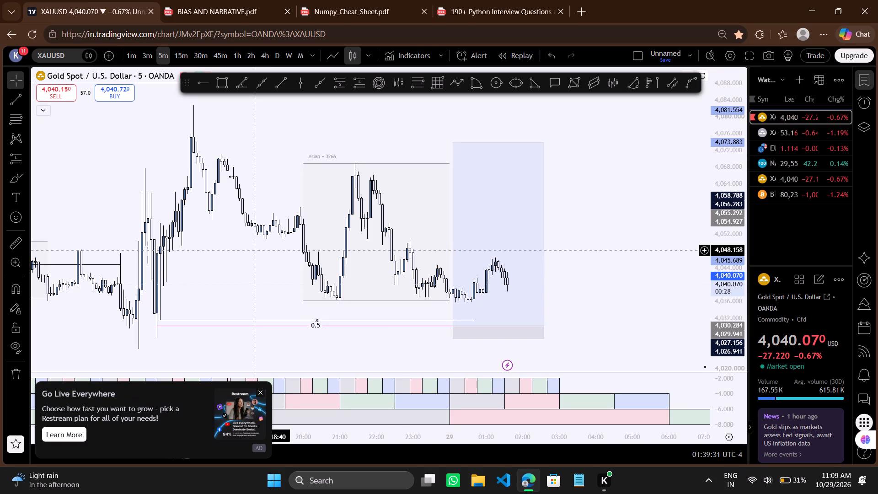
left_click(261, 390)
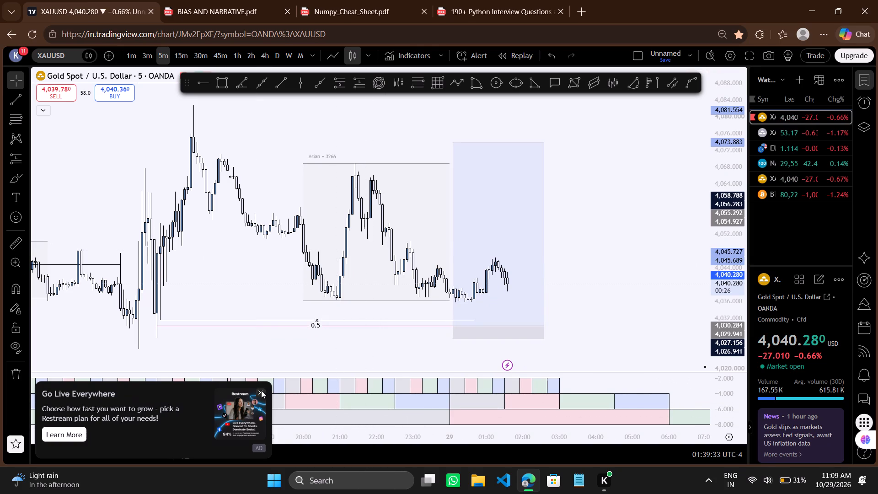
left_click_drag(228, 276, 269, 296)
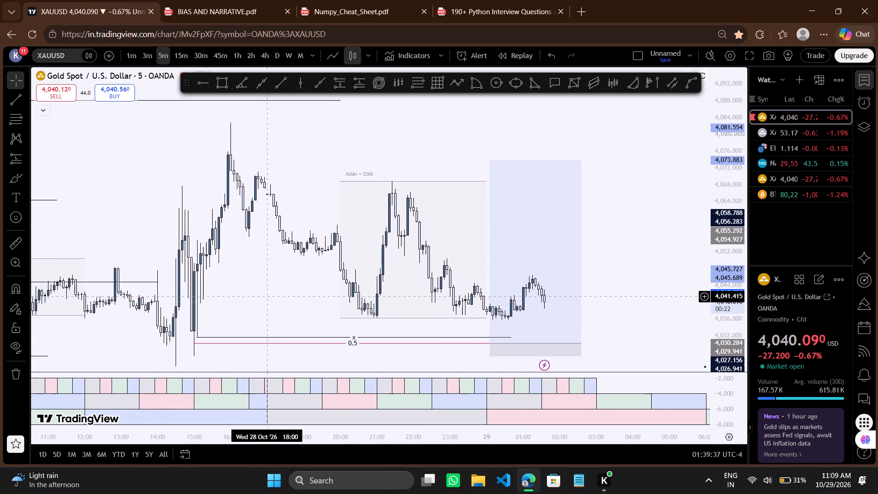
left_click_drag(269, 296, 269, 297)
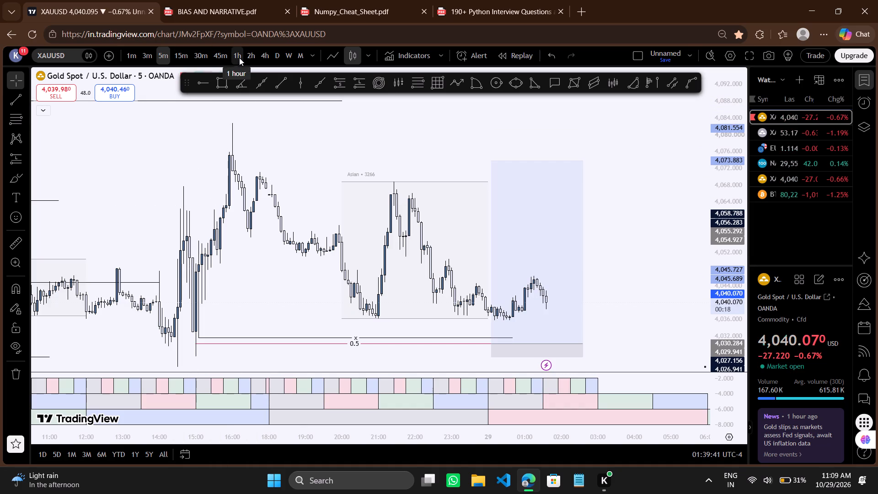
Load the Pepperstone XAUUSD chart from the watchlist.
left_click(776, 172)
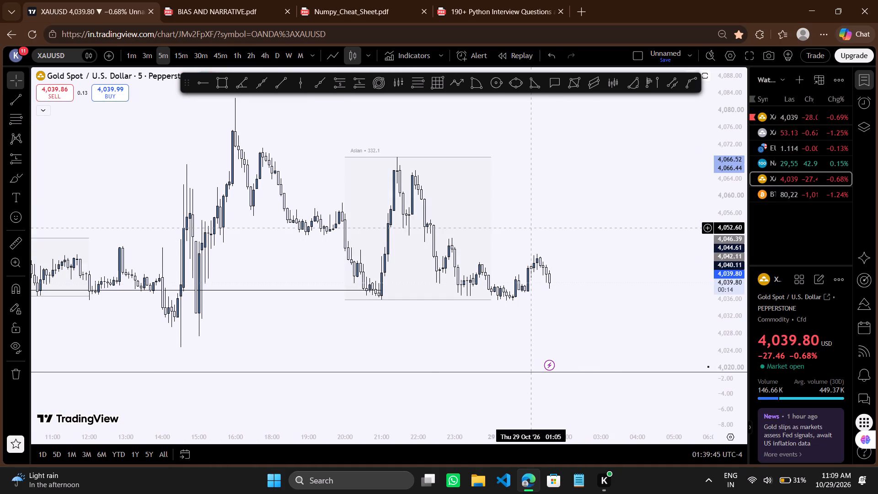
Remove all drawings from the Pepperstone gold chart, including the locked ones, while keeping the indicators.
scroll(292, 236, "down", 2)
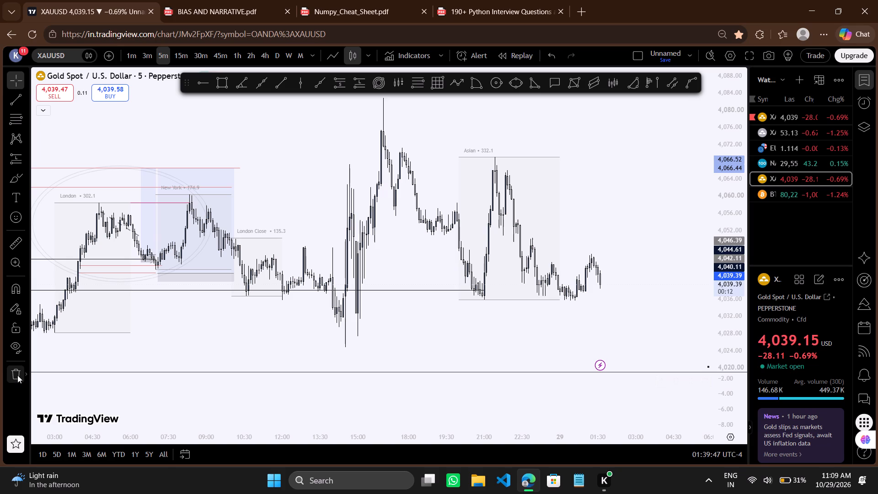
left_click(17, 375)
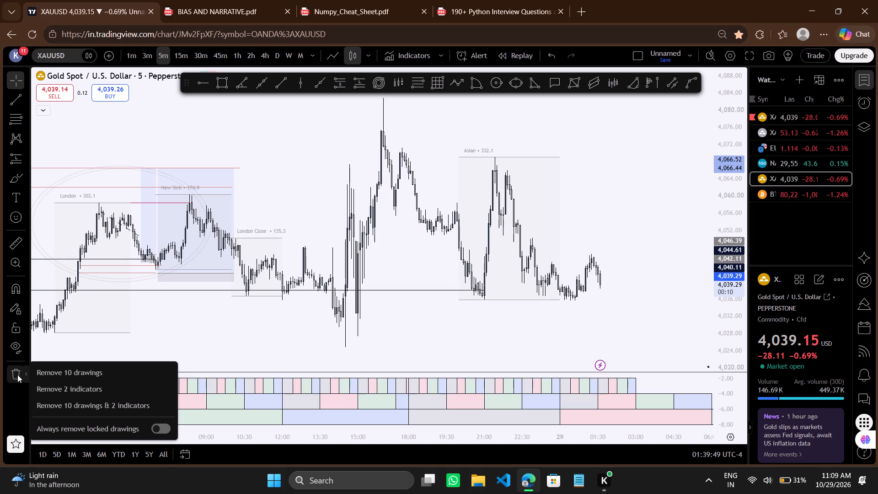
left_click(102, 375)
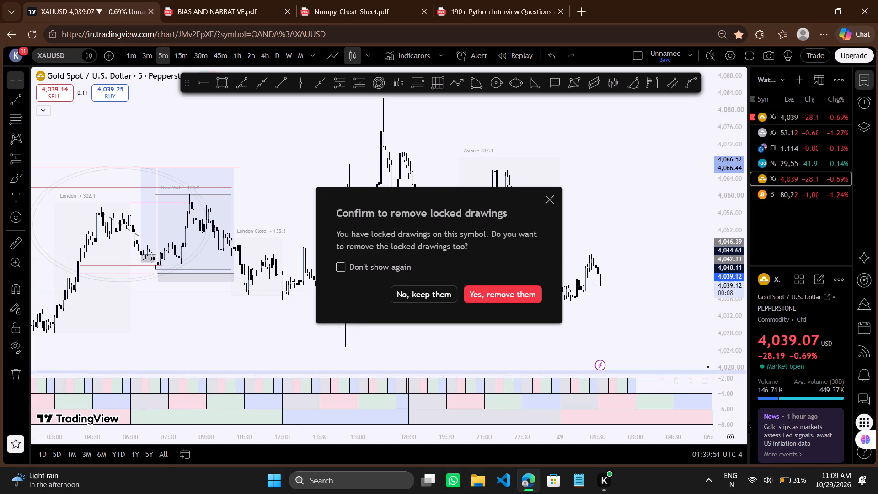
left_click(483, 299)
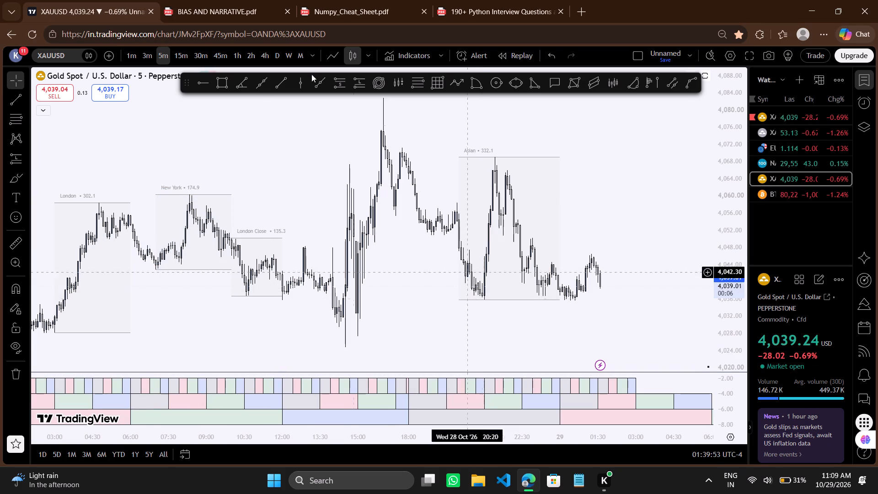
Switch the gold chart to the daily timeframe and examine the October candles with the price scale compressed.
left_click(276, 62)
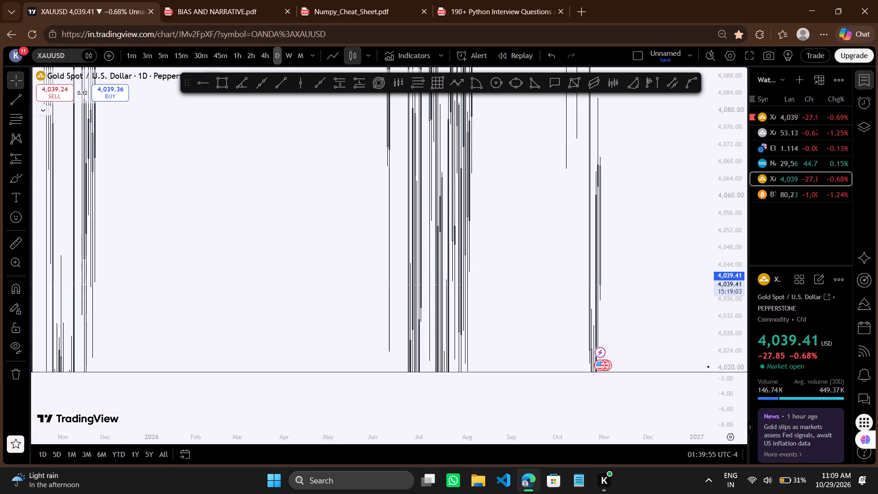
scroll(407, 185, "up", 3)
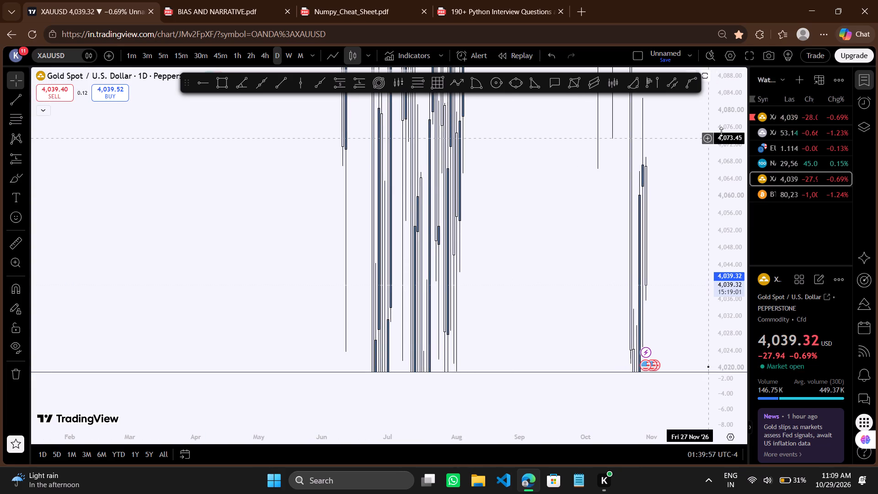
left_click_drag(723, 130, 740, 356)
left_click_drag(658, 279, 643, 277)
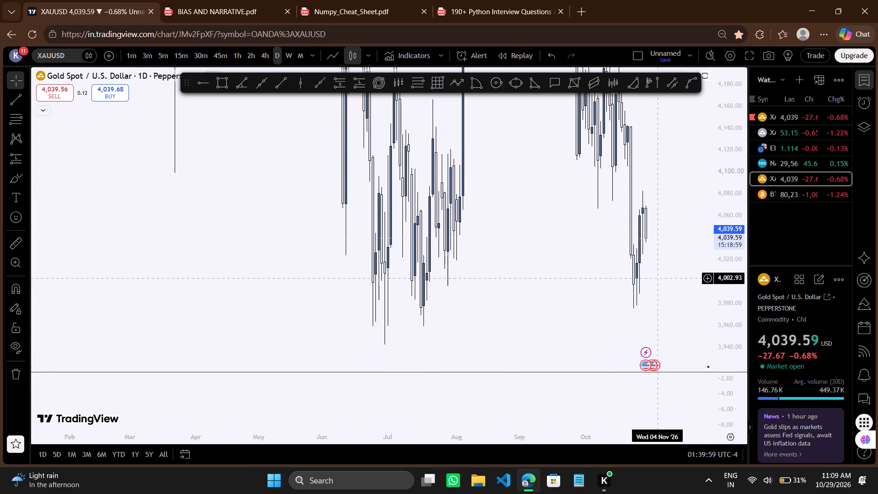
left_click_drag(643, 277, 553, 261)
scroll(553, 261, "up", 4)
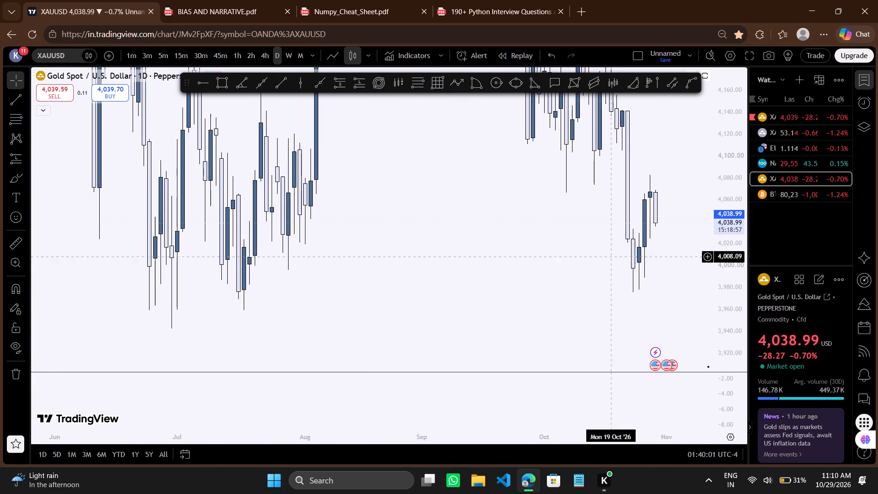
left_click_drag(669, 262, 584, 268)
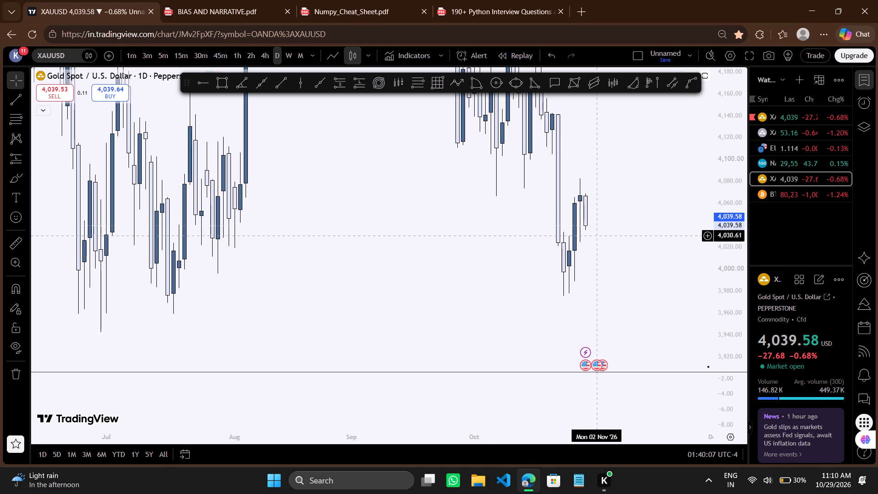
left_click(598, 236)
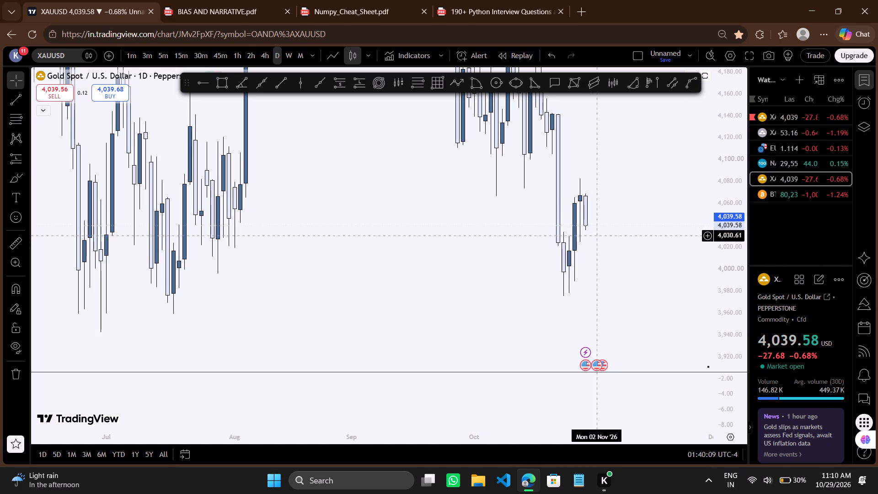
Switch the gold chart to the 4-hour timeframe with the late-October price action in view.
left_click(265, 58)
left_click_drag(514, 256, 374, 256)
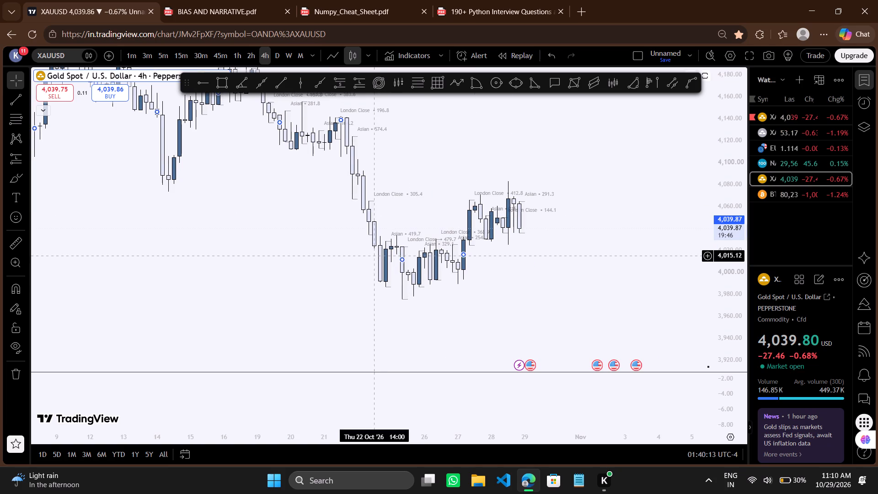
left_click_drag(532, 279, 512, 276)
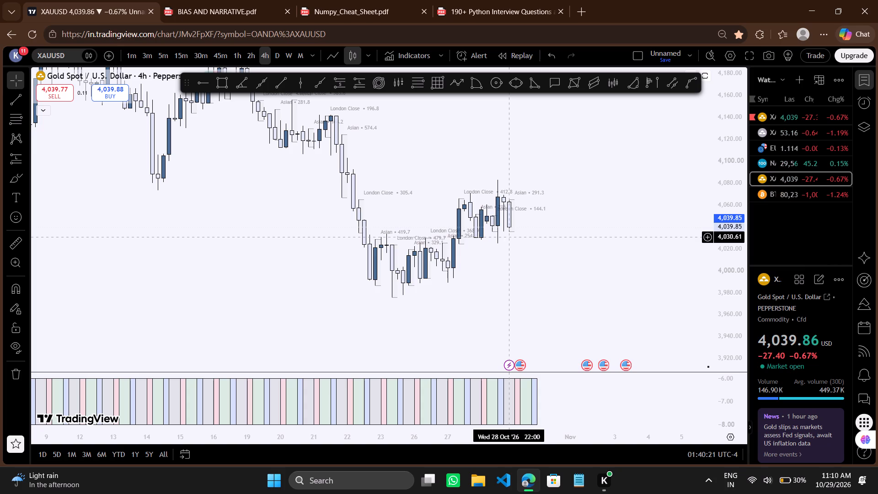
Change the chart style from candles to a line.
left_click(332, 53)
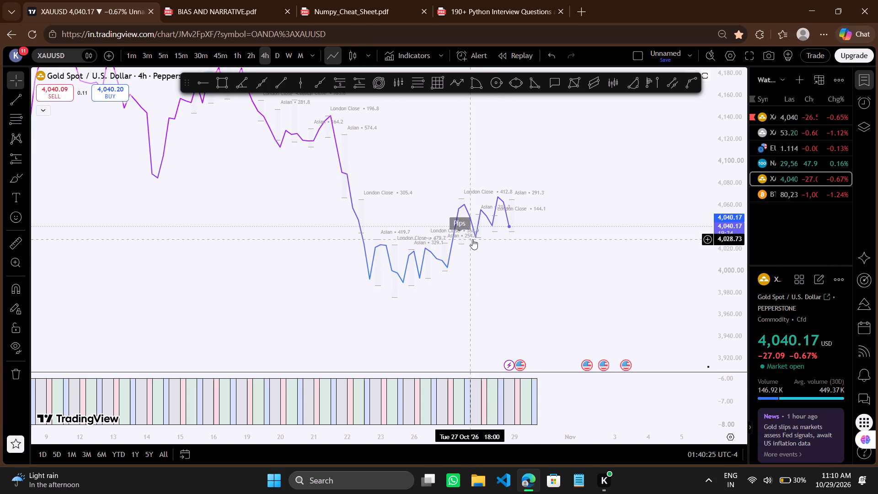
Draw a horizontal trendline from the 27 Oct 22:00 low at 4,030.36 to just beyond the latest price.
left_click(282, 83)
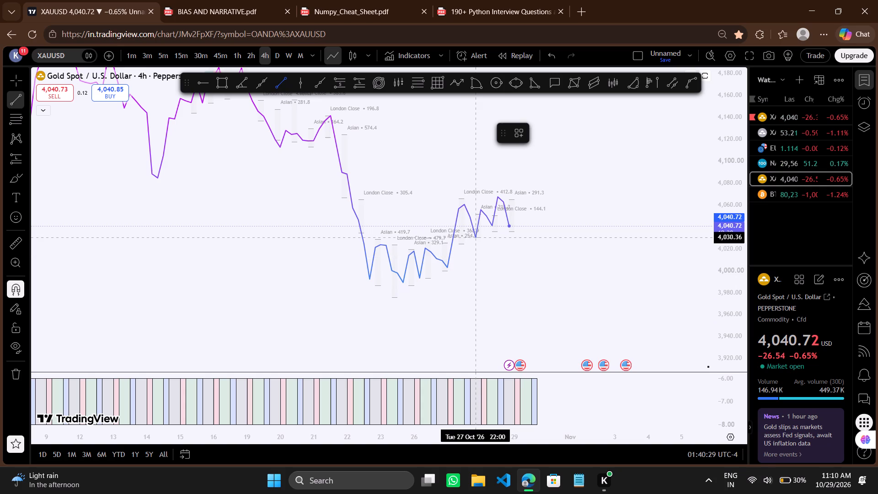
left_click(473, 258, "ctrl")
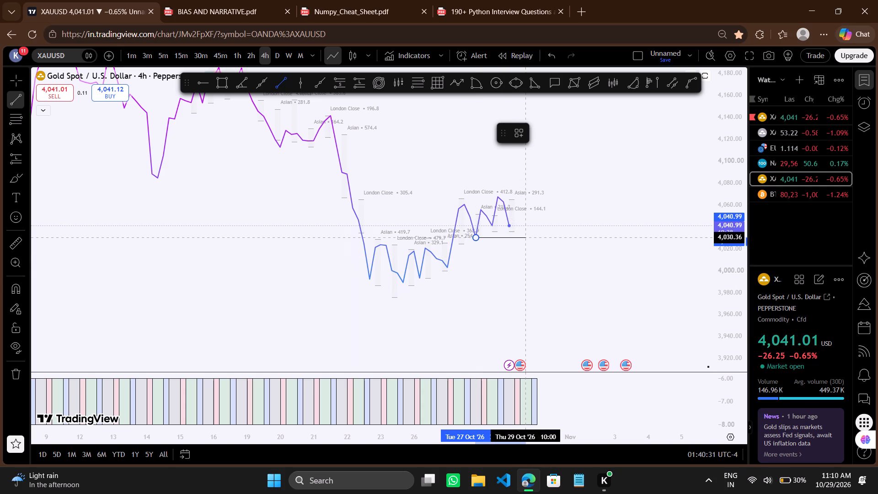
left_click(535, 244, "shift")
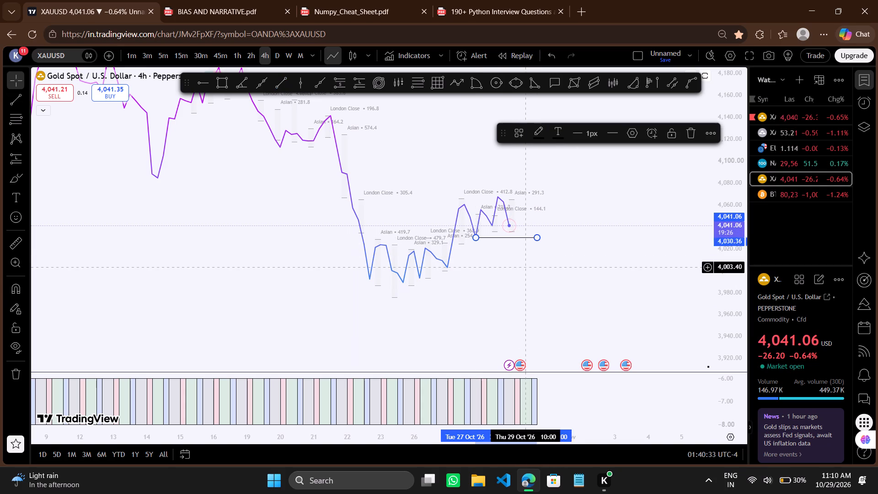
Draw a rising ray from the 26 Oct low at 3,993.17 through the 27 Oct 02:00 low at 4,002.89.
left_click_drag(528, 267, 496, 267)
scroll(496, 267, "up", 2)
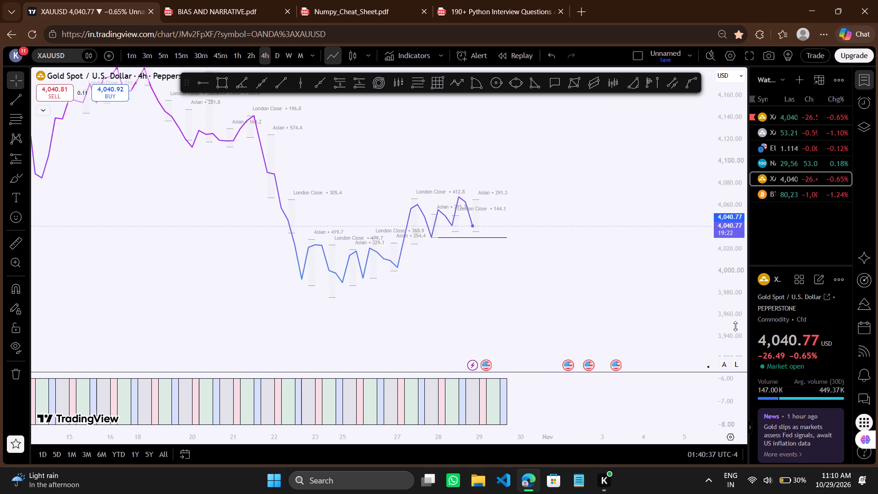
left_click_drag(733, 319, 712, 273)
left_click_drag(566, 277, 564, 277)
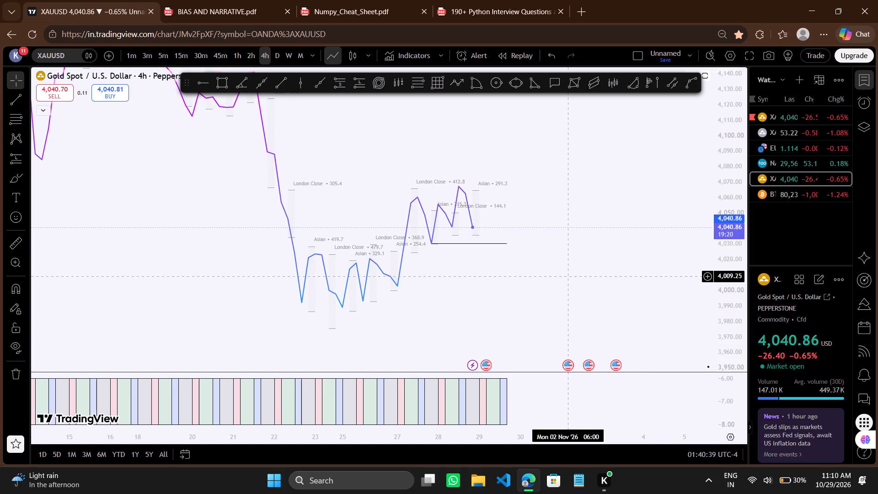
left_click_drag(564, 277, 546, 274)
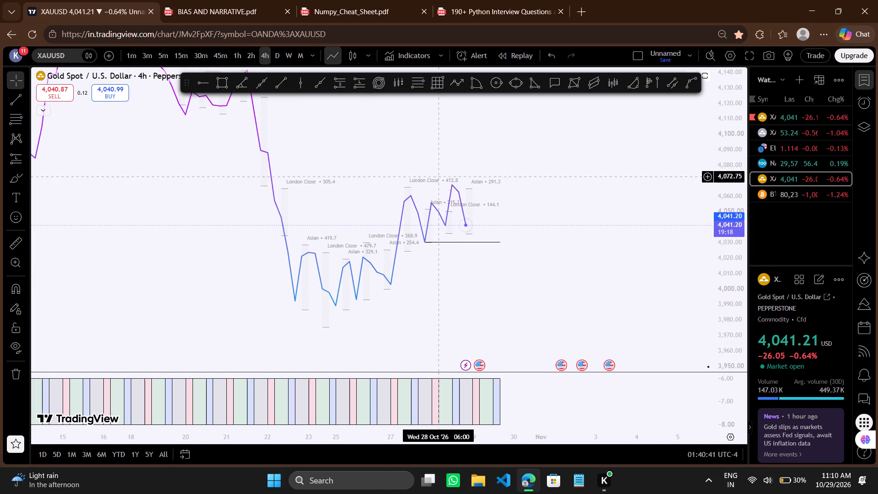
left_click(321, 85)
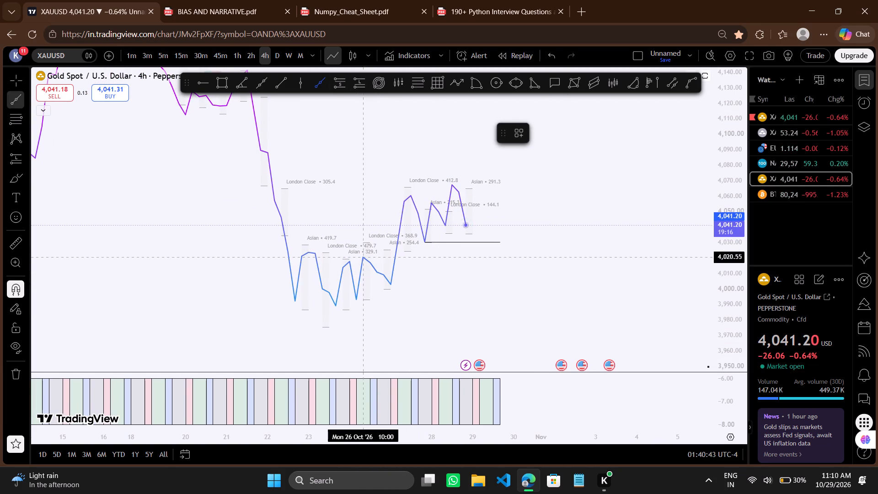
left_click(354, 300, "ctrl")
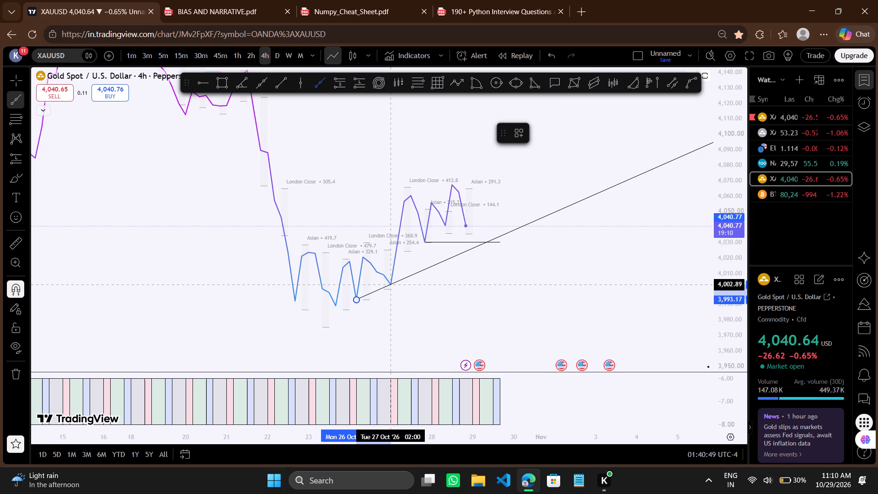
left_click(387, 281, "ctrl")
left_click_drag(441, 303, 436, 301, "ctrl")
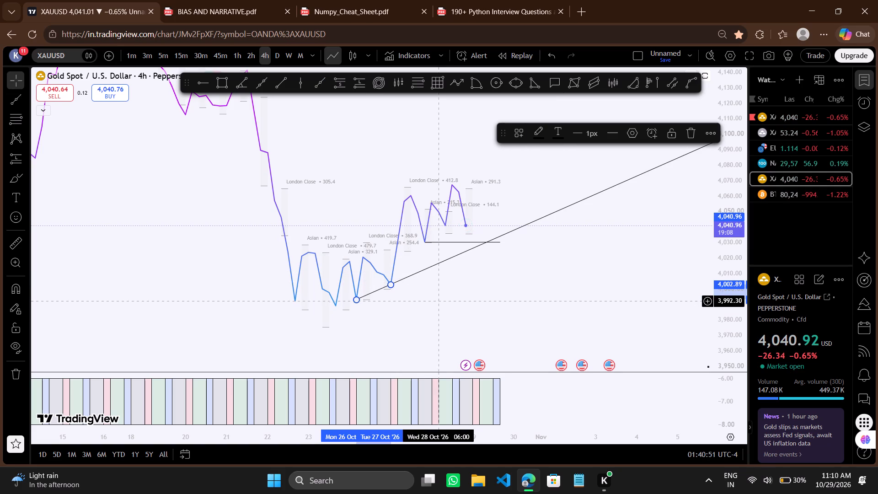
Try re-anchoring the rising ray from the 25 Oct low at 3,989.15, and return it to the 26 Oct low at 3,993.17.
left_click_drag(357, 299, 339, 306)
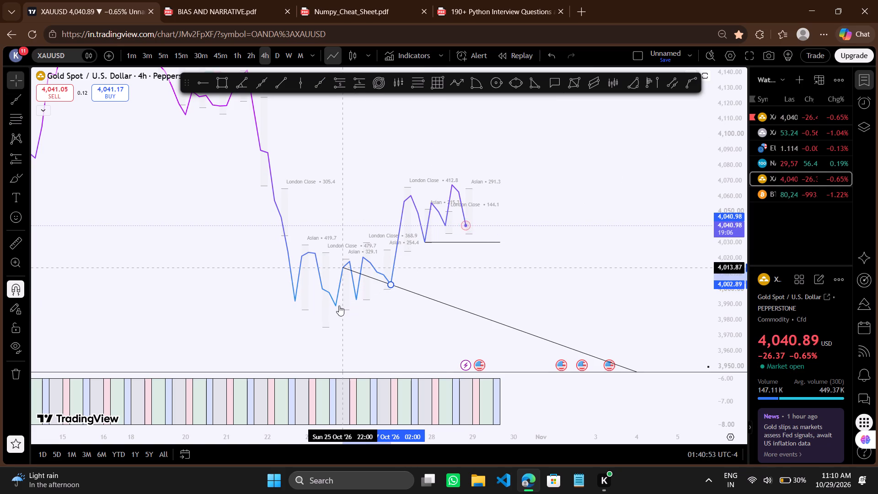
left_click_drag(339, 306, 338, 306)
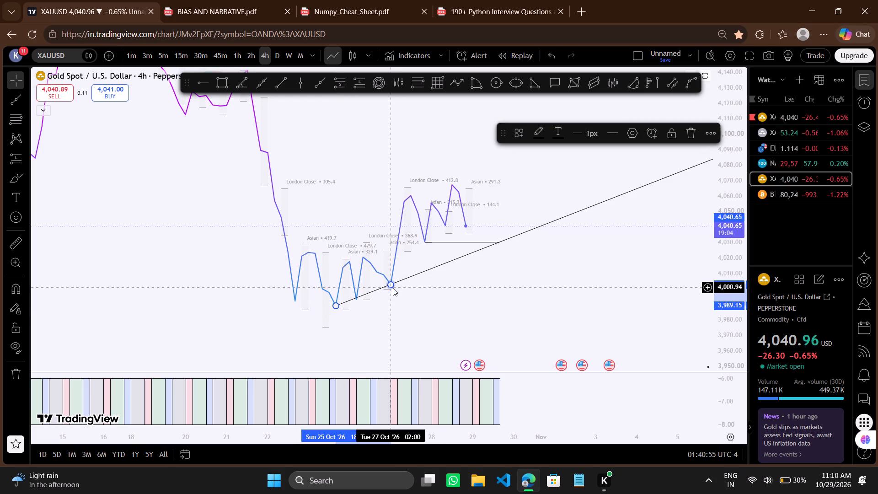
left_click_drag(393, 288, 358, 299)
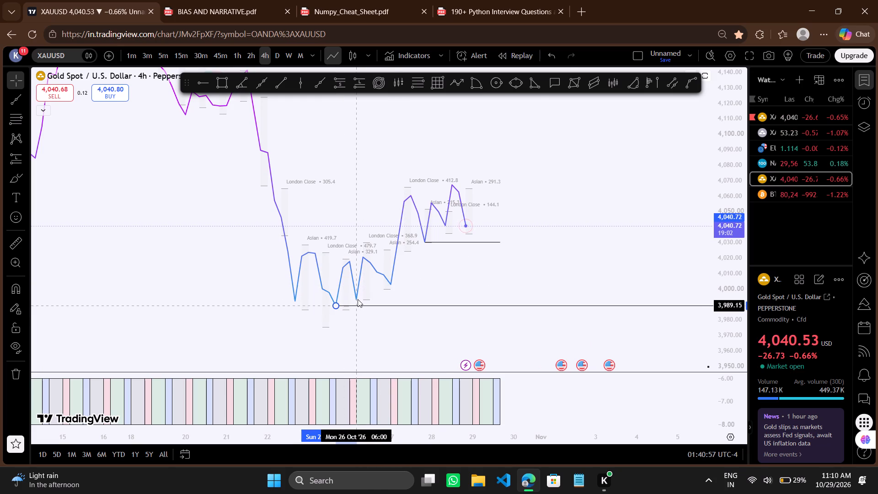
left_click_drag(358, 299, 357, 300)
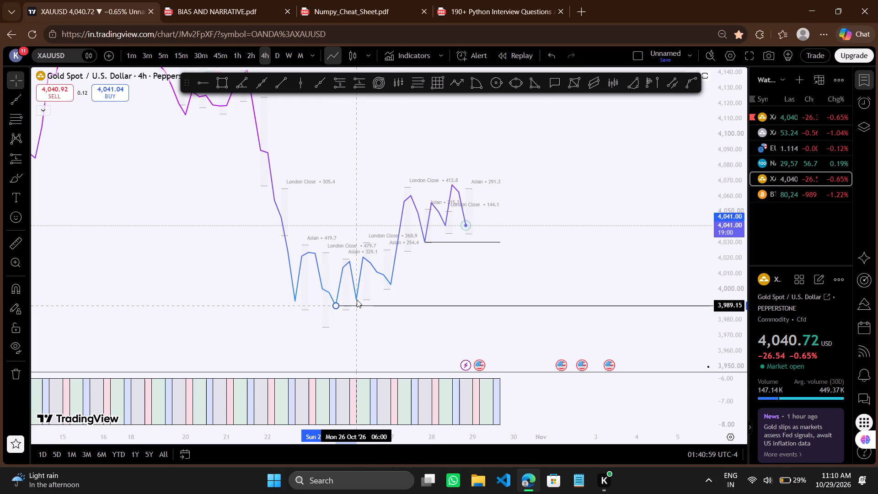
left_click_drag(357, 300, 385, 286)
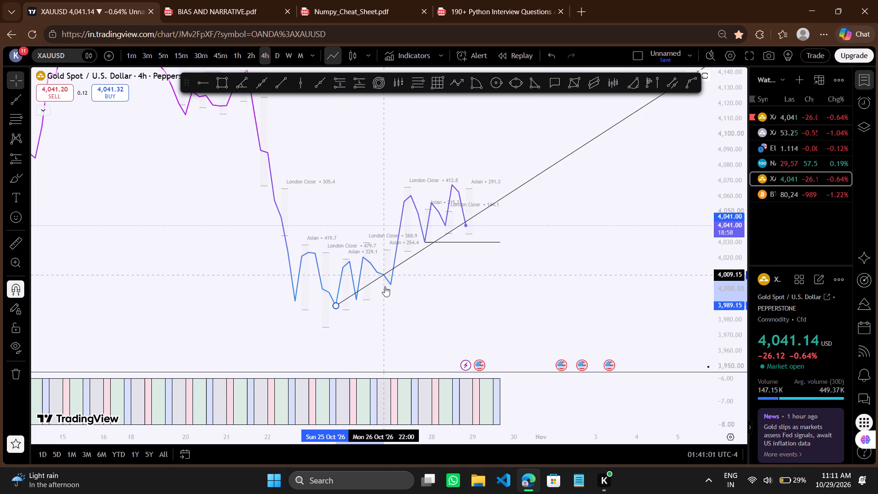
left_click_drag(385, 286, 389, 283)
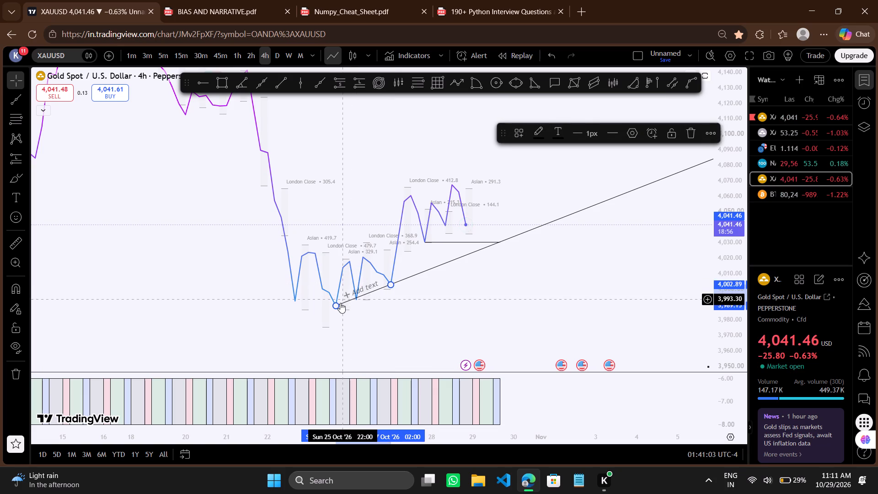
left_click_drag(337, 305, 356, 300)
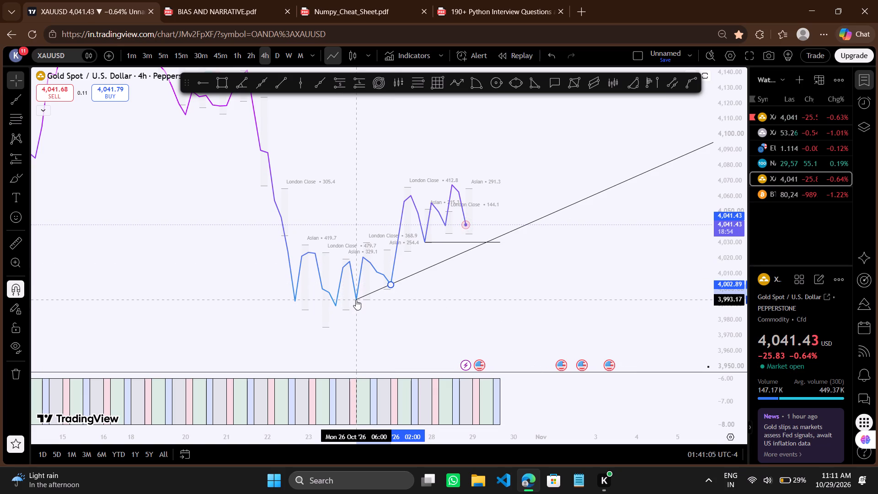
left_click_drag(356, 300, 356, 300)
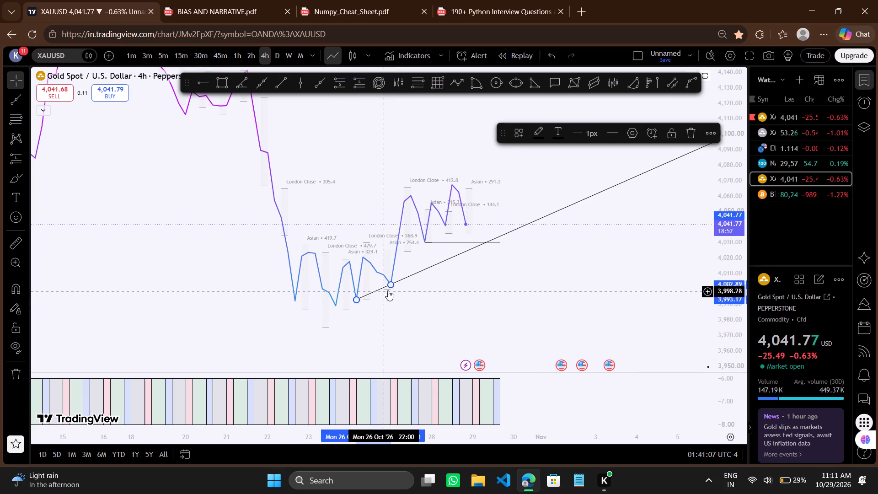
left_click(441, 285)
Examine the 4-hour price action around the rising ray and the horizontal trendline.
scroll(441, 285, "up", 1)
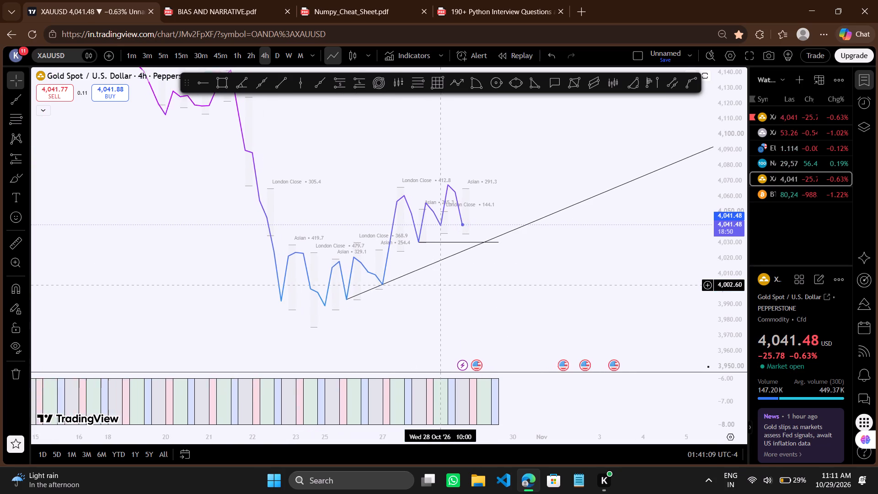
scroll(441, 285, "up", 2)
left_click_drag(446, 322, 439, 300)
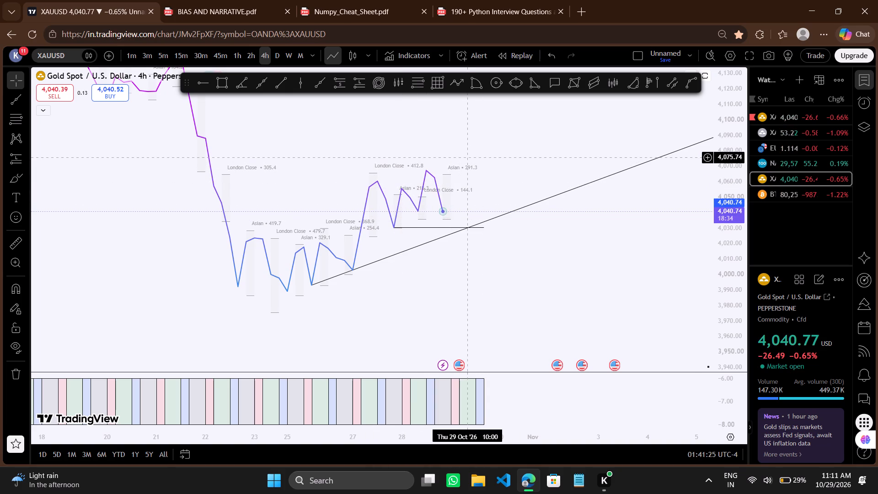
left_click_drag(470, 159, 465, 159)
left_click_drag(465, 159, 457, 153)
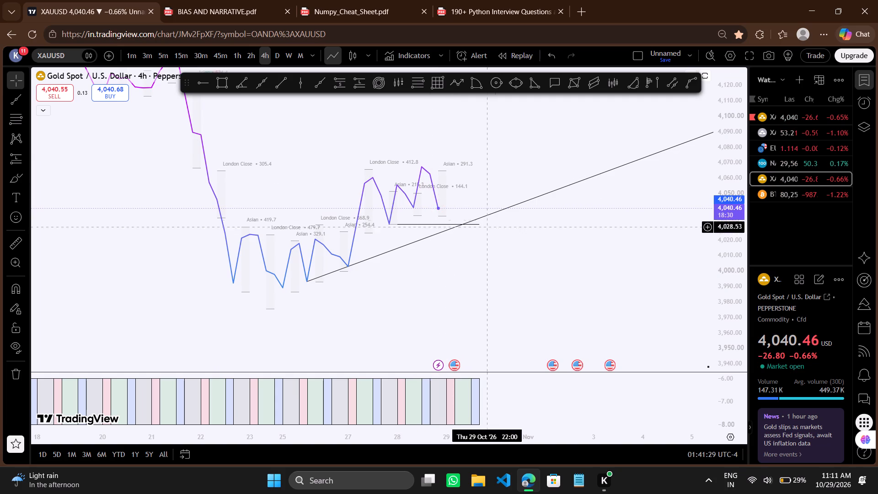
left_click_drag(492, 185, 454, 173)
scroll(454, 173, "down", 2)
left_click_drag(493, 168, 482, 204)
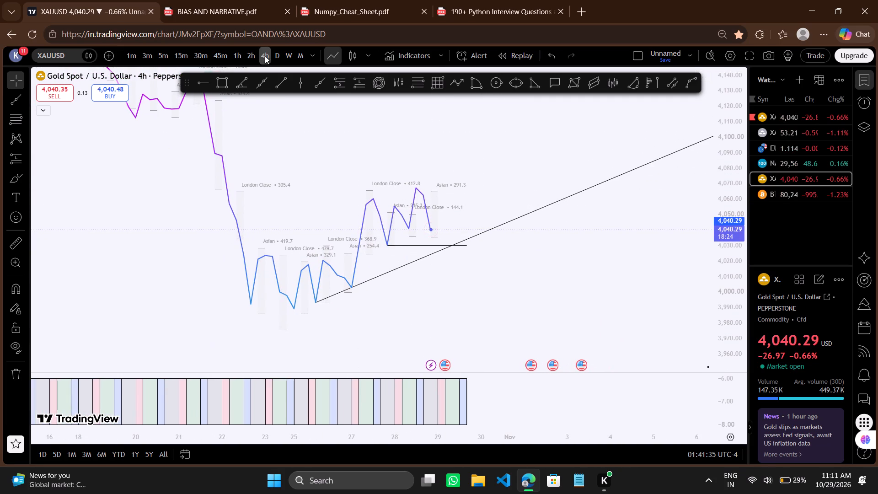
Switch the gold chart to the 1-hour timeframe with the price action from 23 to 29 Oct in view.
left_click(243, 54)
scroll(416, 259, "down", 4)
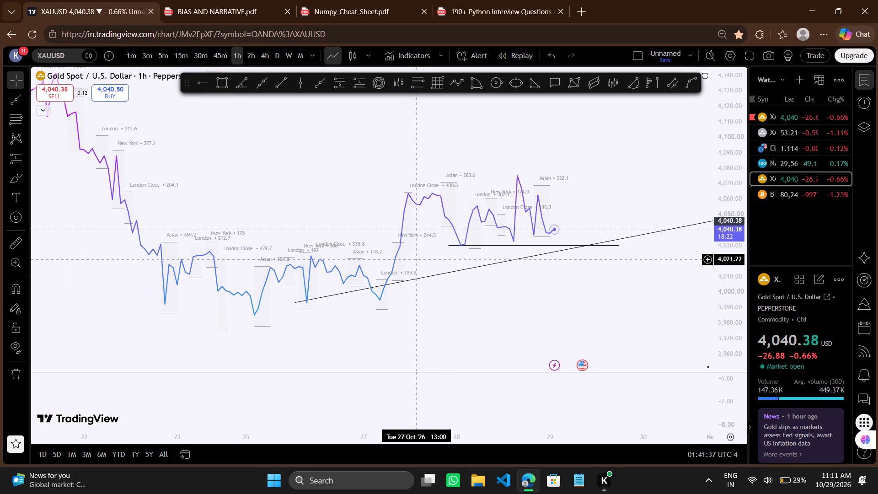
left_click_drag(604, 194, 410, 208)
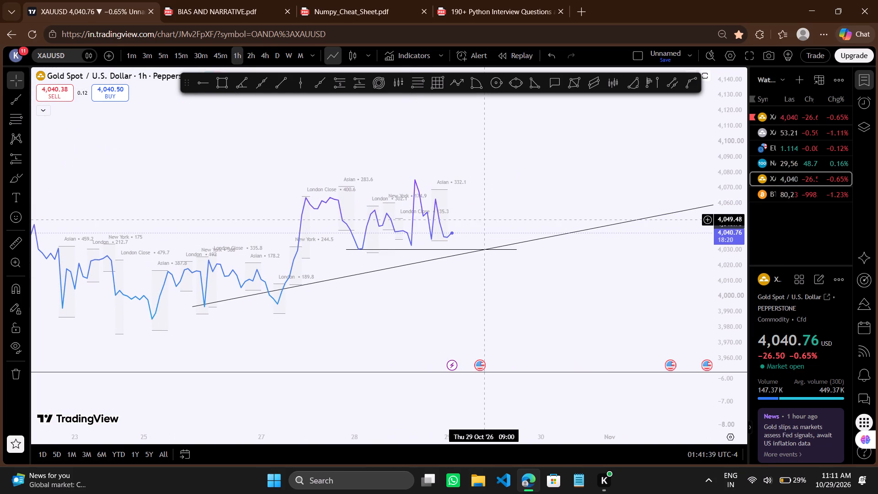
left_click_drag(501, 210, 475, 181)
left_click_drag(488, 284, 527, 276)
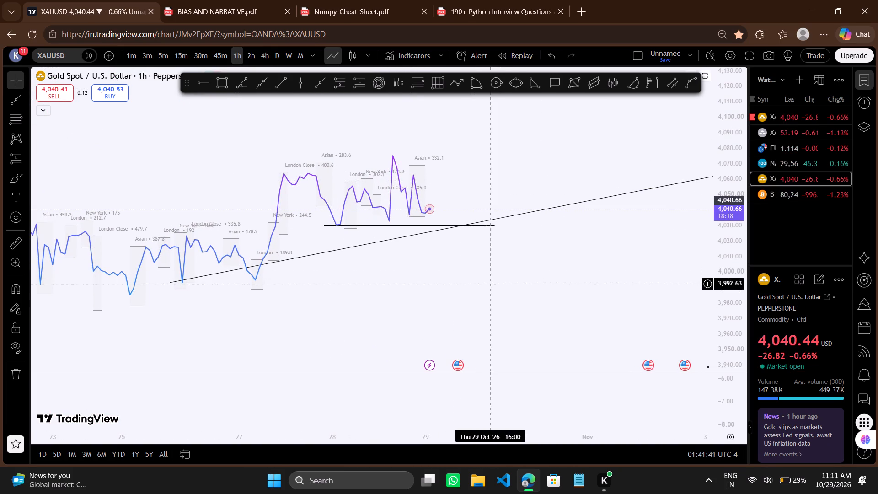
left_click_drag(527, 276, 534, 273)
scroll(534, 273, "down", 1)
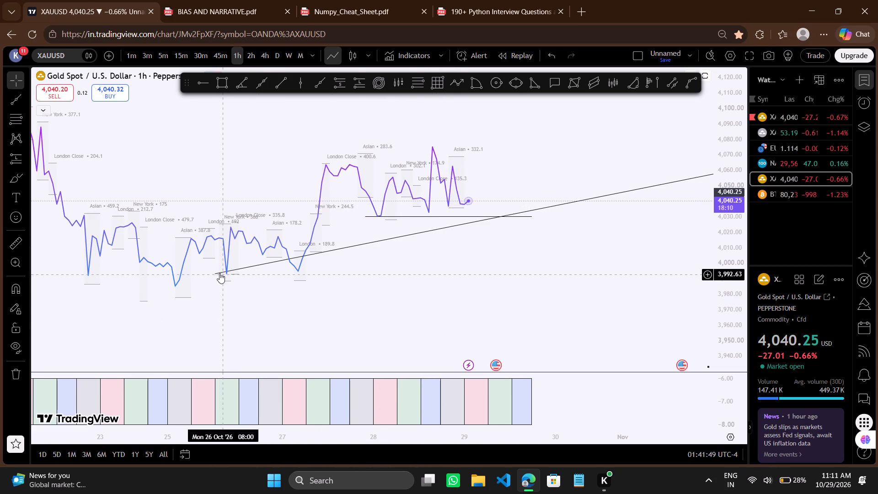
Re-anchor the rising ray from the 25 Oct 20:00 low at 3,985.19 through the 26 Oct low.
left_click_drag(215, 273, 182, 287)
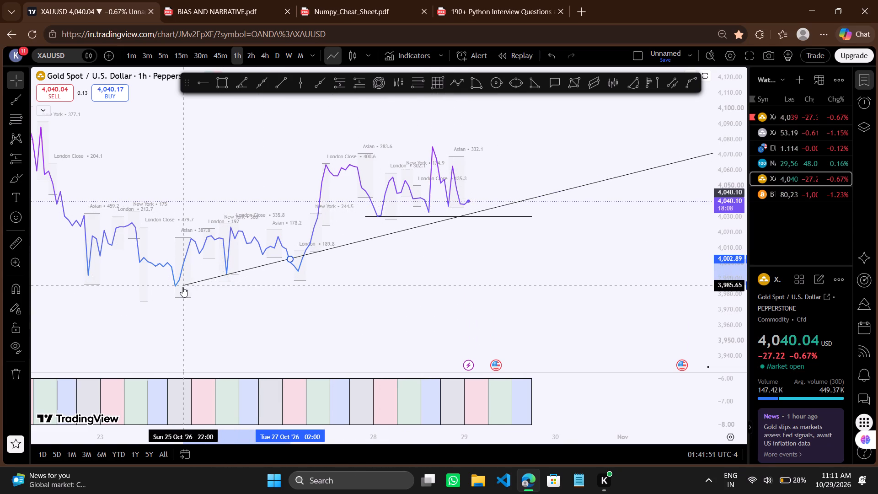
left_click_drag(182, 287, 177, 290)
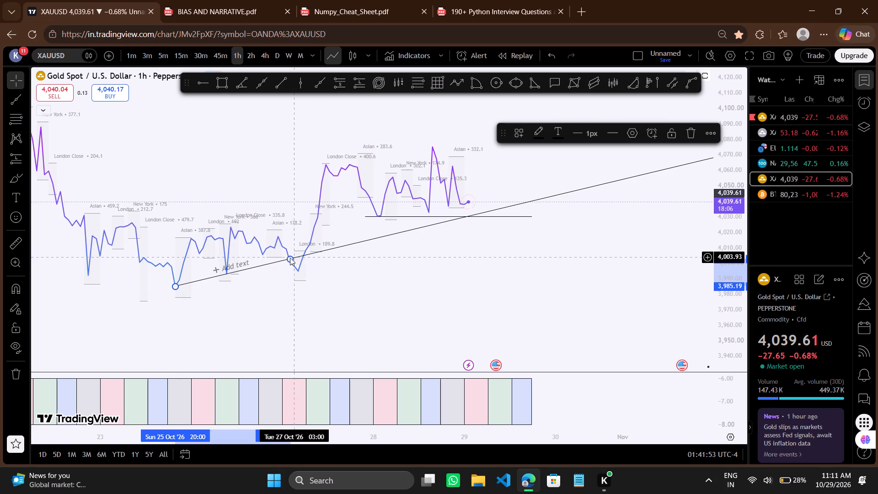
left_click_drag(292, 258, 404, 235)
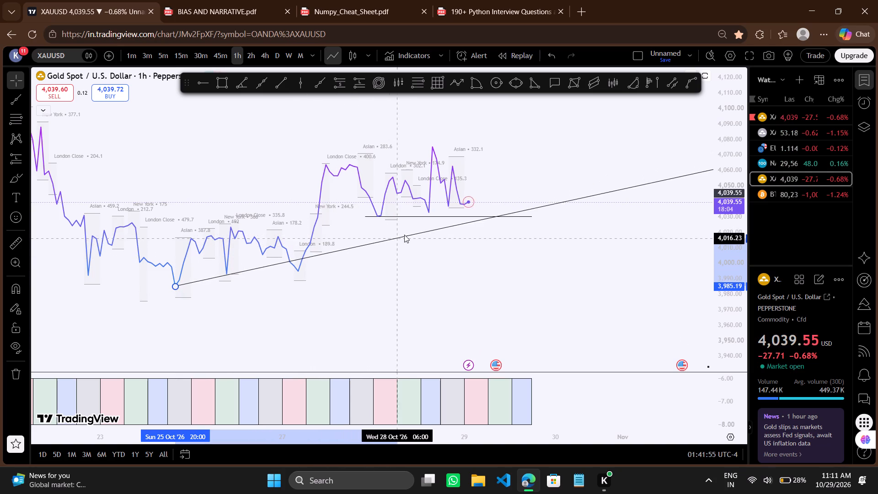
left_click_drag(404, 235, 228, 274)
left_click(228, 274, "ctrl")
left_click(348, 354)
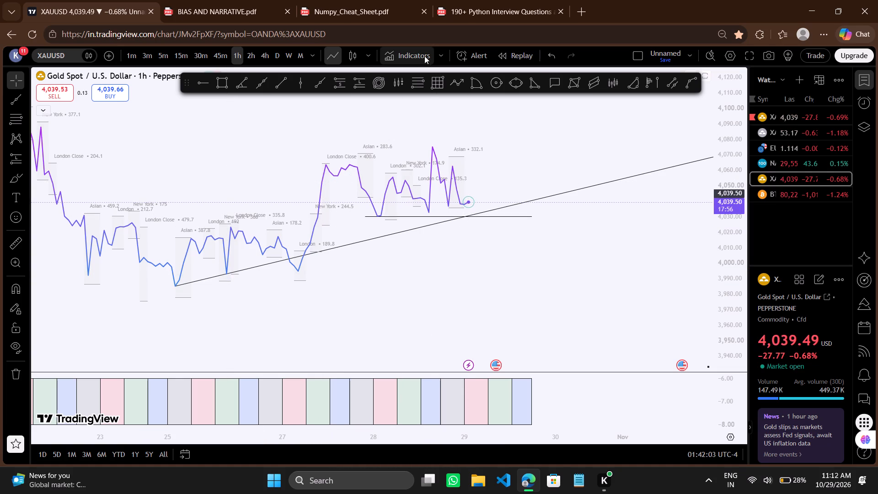
Change the chart style from a line to candles.
left_click(347, 54)
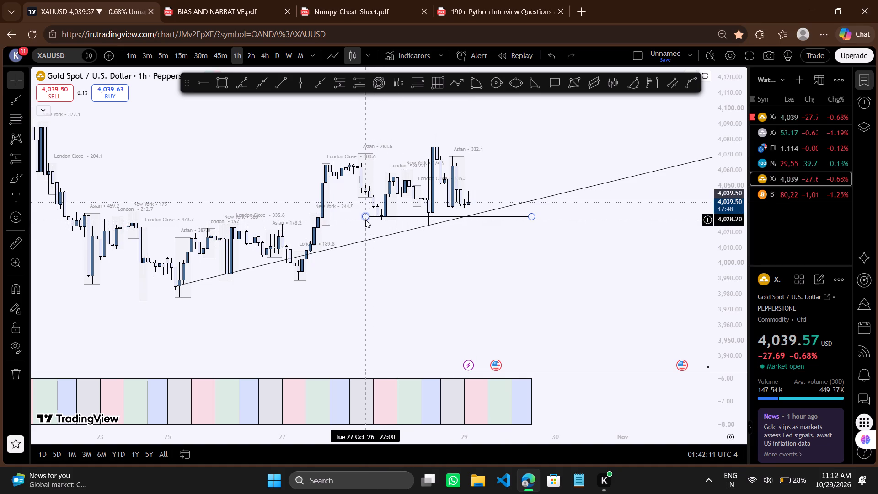
Shift the start of the horizontal trendline to the early 28 Oct low candle.
left_click_drag(365, 219, 380, 220)
left_click(431, 279)
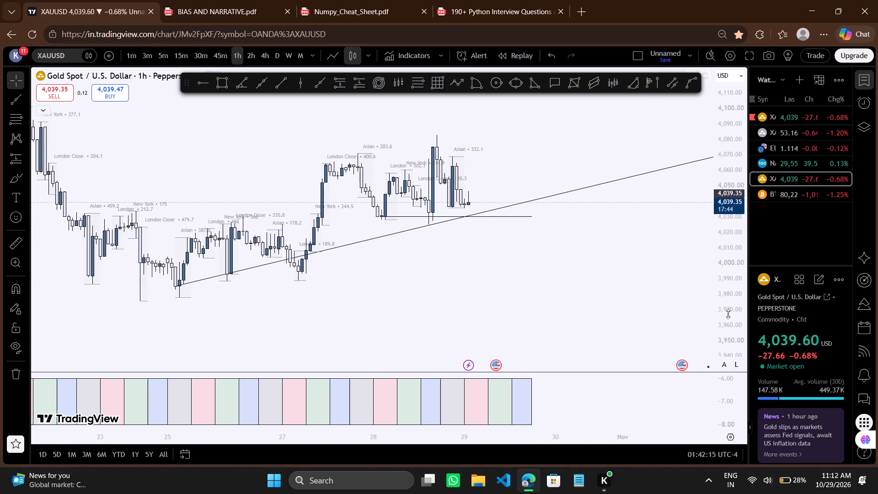
Draw a short horizontal trendline from the 28 Oct low candle at about 4,032.8 to 29 Oct 00:00.
left_click_drag(728, 316, 707, 268)
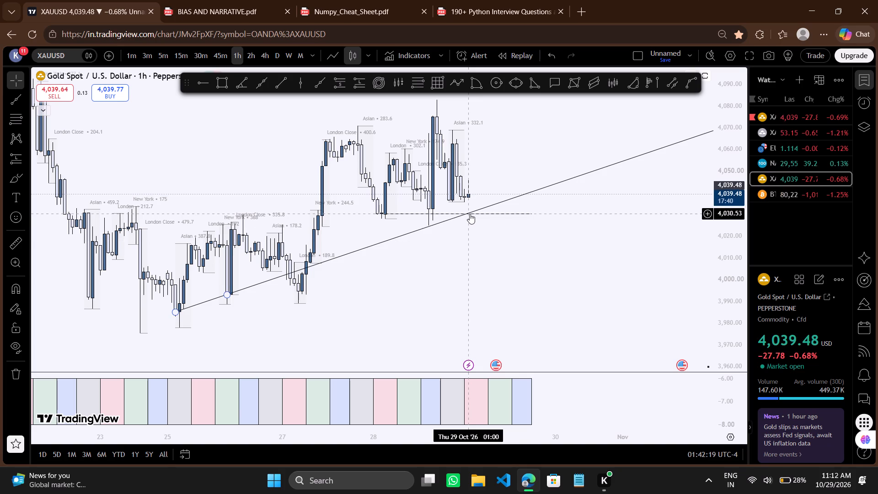
left_click_drag(476, 268, 512, 261)
scroll(512, 261, "up", 2)
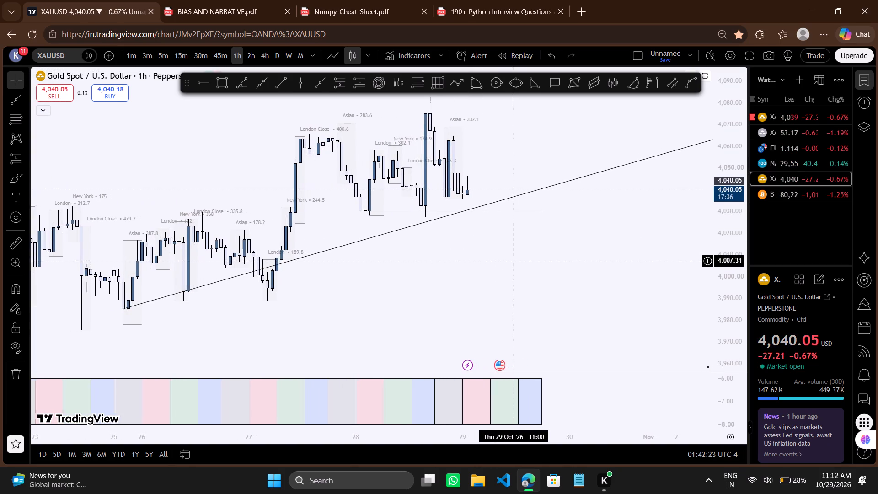
scroll(512, 261, "up", 1)
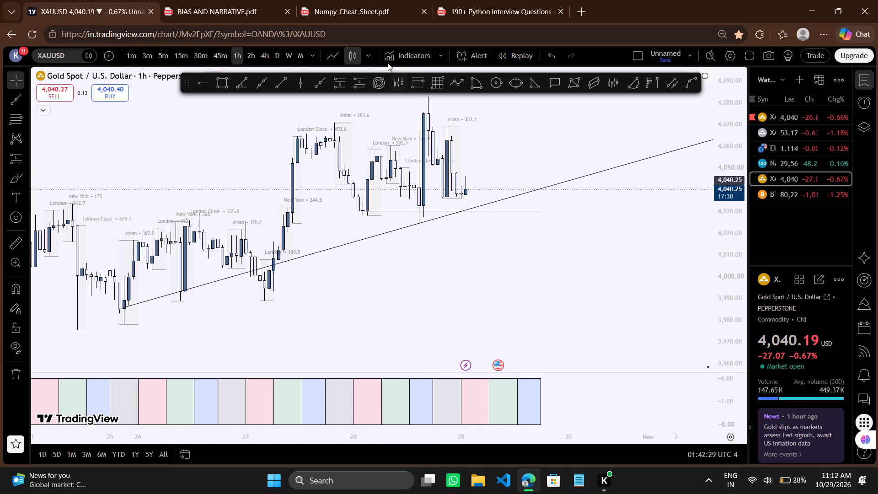
left_click(288, 84)
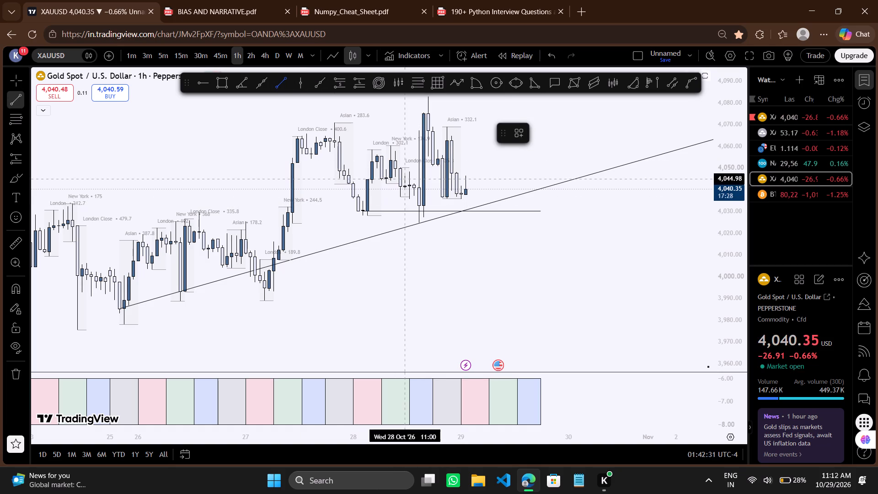
left_click(418, 204, "ctrl")
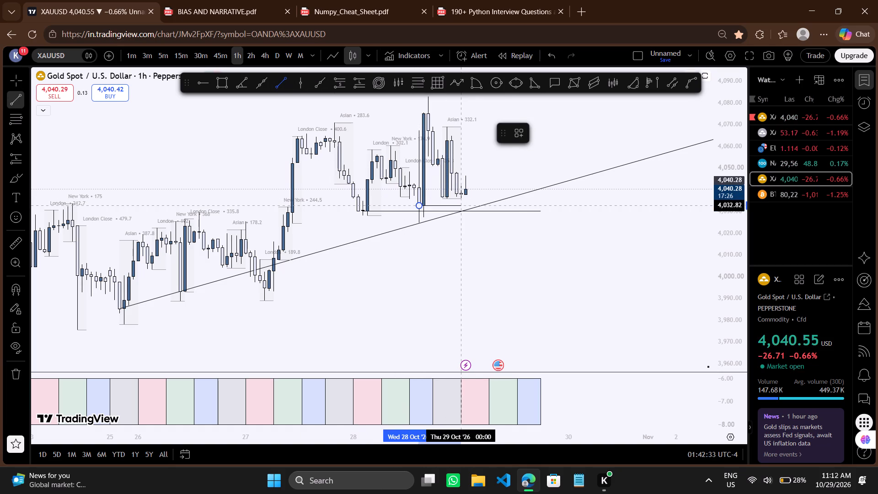
left_click(460, 208, "shift")
left_click(473, 236)
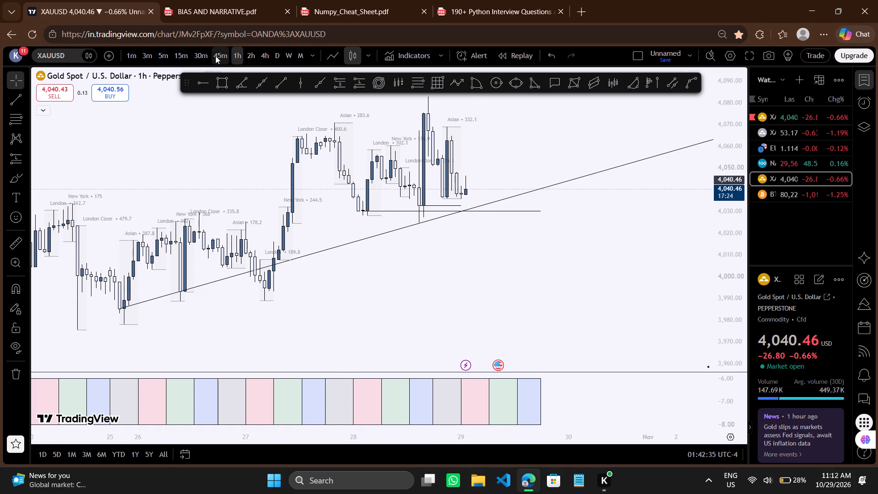
Switch the gold chart to the 30-minute timeframe.
left_click(203, 55)
scroll(321, 159, "down", 4)
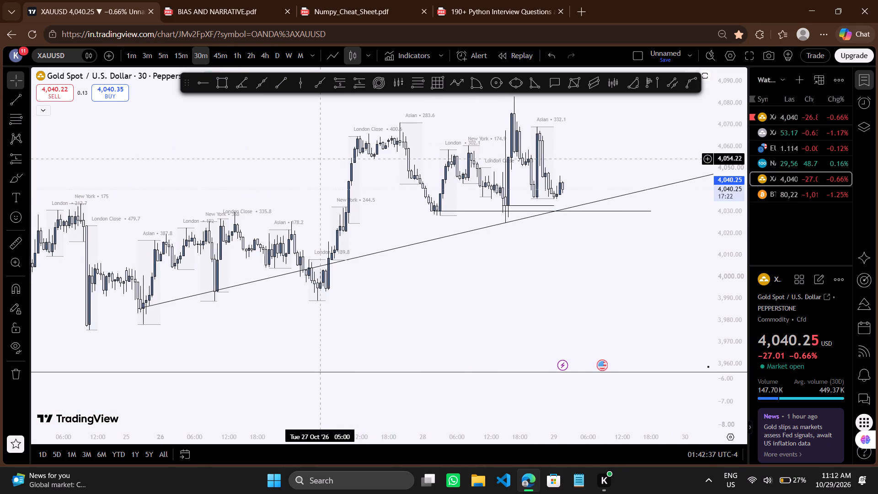
left_click_drag(567, 264, 509, 271)
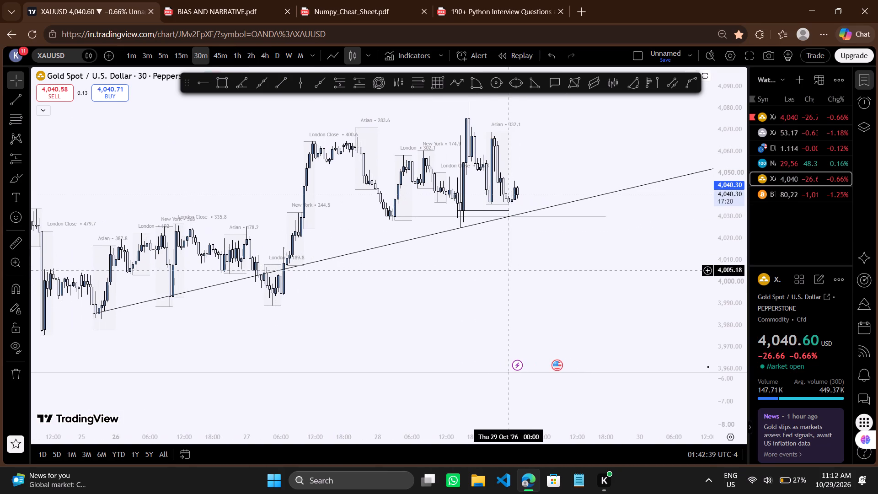
Move the start of the short horizontal trendline to the 28 Oct 14:30 candle and maximise the price pane.
left_click_drag(729, 307, 691, 228)
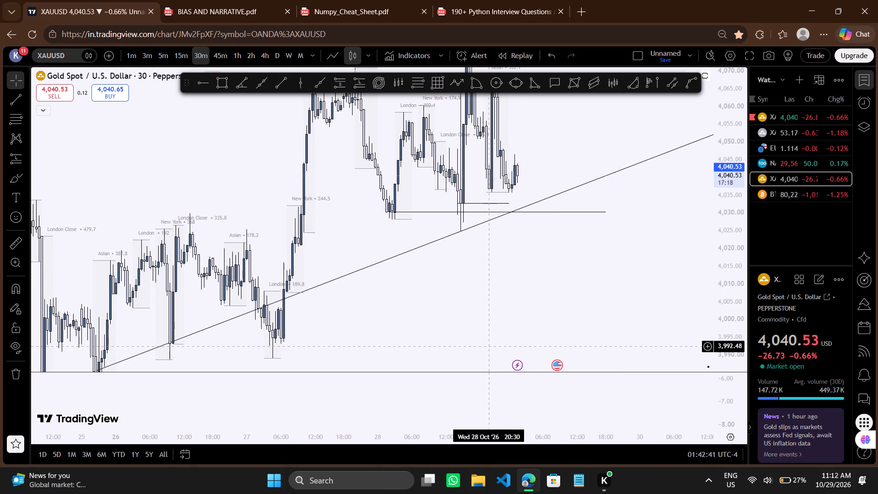
left_click_drag(489, 347, 479, 350)
scroll(479, 350, "up", 2)
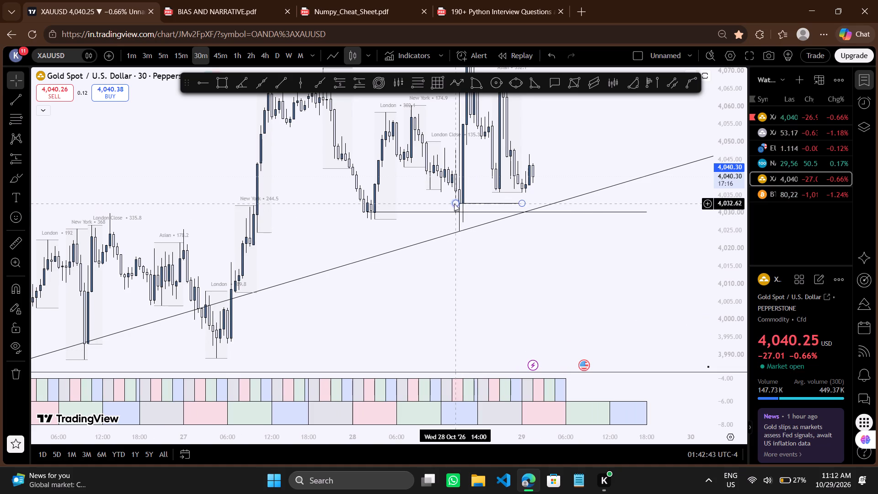
left_click_drag(454, 204, 460, 204, "shift")
double_click(451, 255)
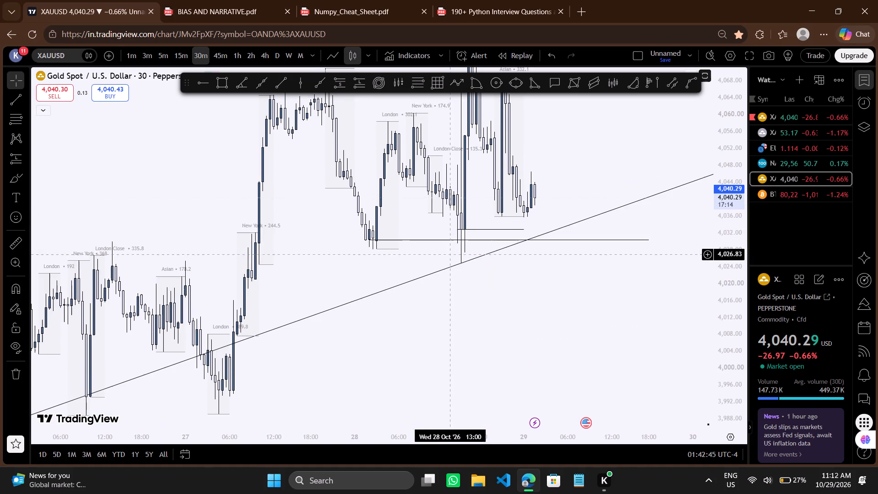
left_click_drag(456, 230, 463, 230)
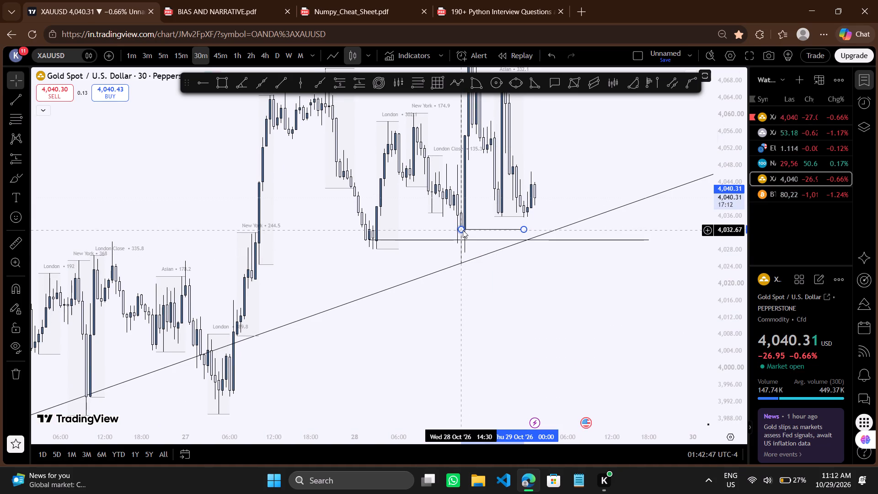
left_click(664, 332)
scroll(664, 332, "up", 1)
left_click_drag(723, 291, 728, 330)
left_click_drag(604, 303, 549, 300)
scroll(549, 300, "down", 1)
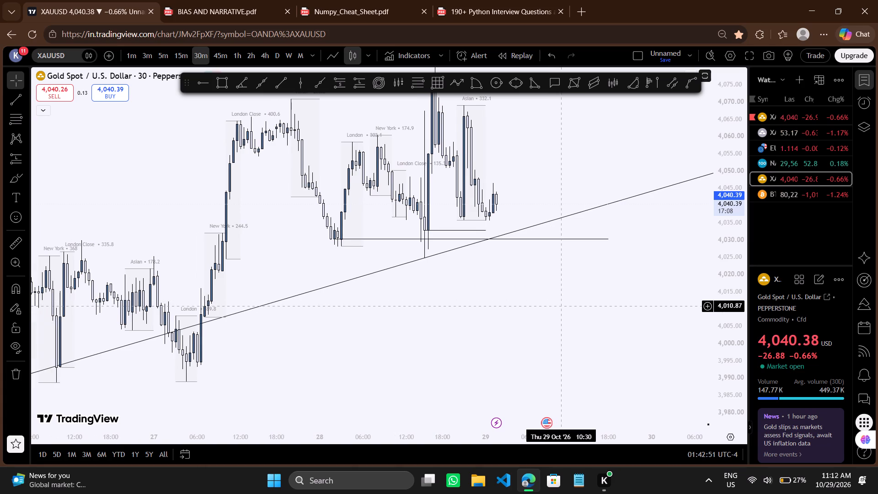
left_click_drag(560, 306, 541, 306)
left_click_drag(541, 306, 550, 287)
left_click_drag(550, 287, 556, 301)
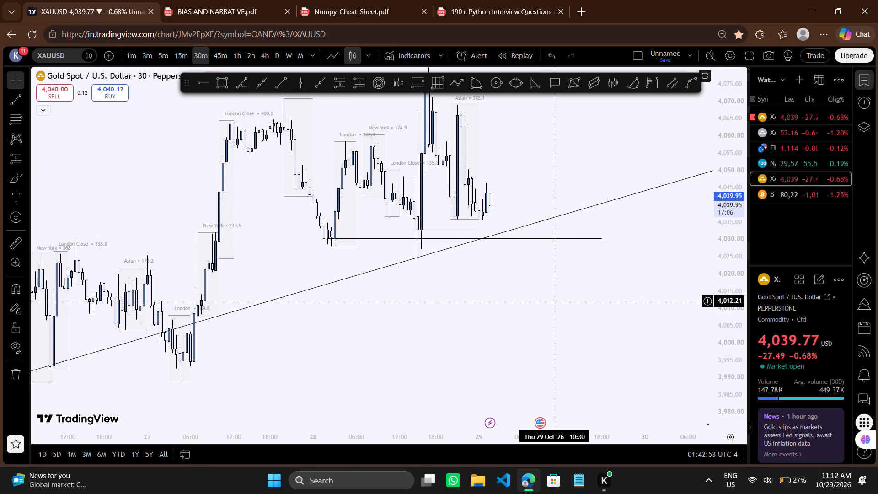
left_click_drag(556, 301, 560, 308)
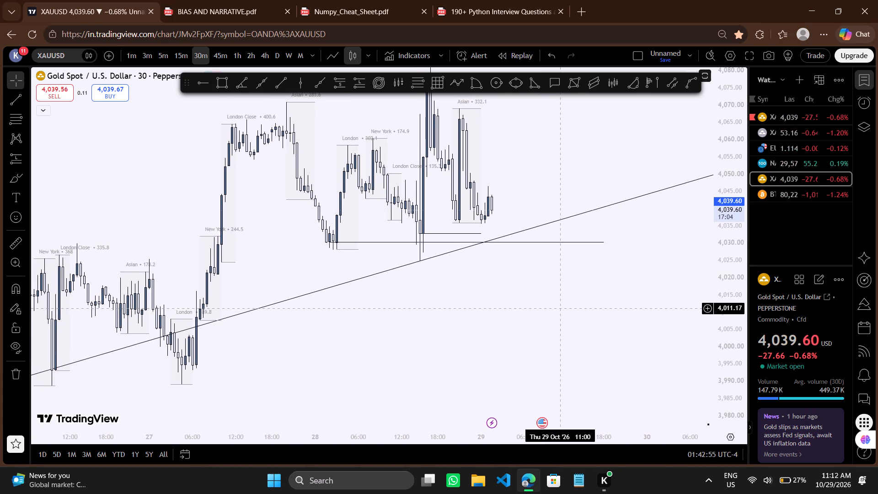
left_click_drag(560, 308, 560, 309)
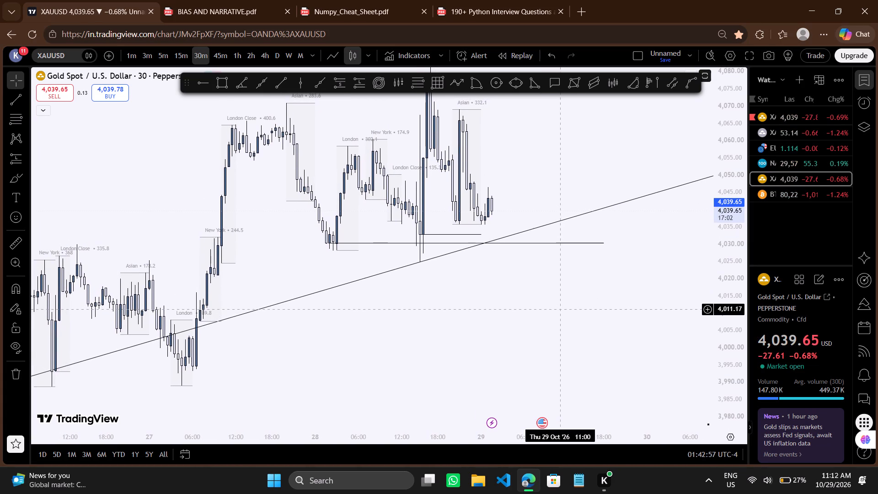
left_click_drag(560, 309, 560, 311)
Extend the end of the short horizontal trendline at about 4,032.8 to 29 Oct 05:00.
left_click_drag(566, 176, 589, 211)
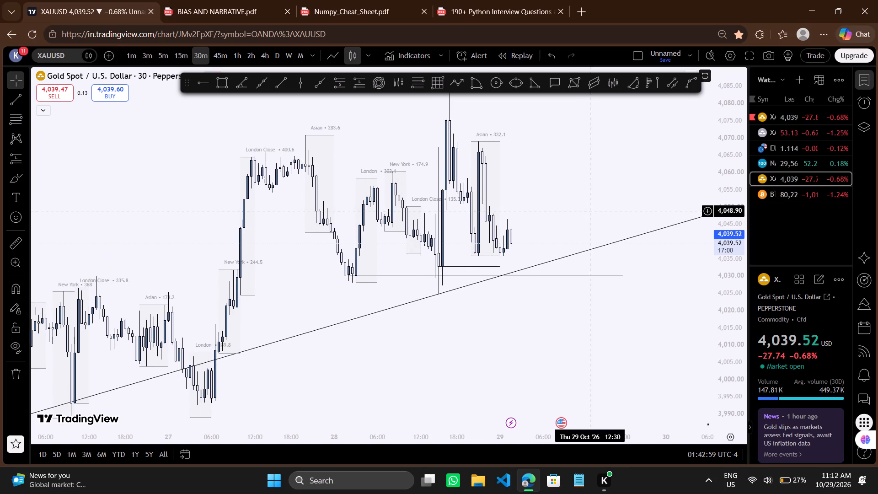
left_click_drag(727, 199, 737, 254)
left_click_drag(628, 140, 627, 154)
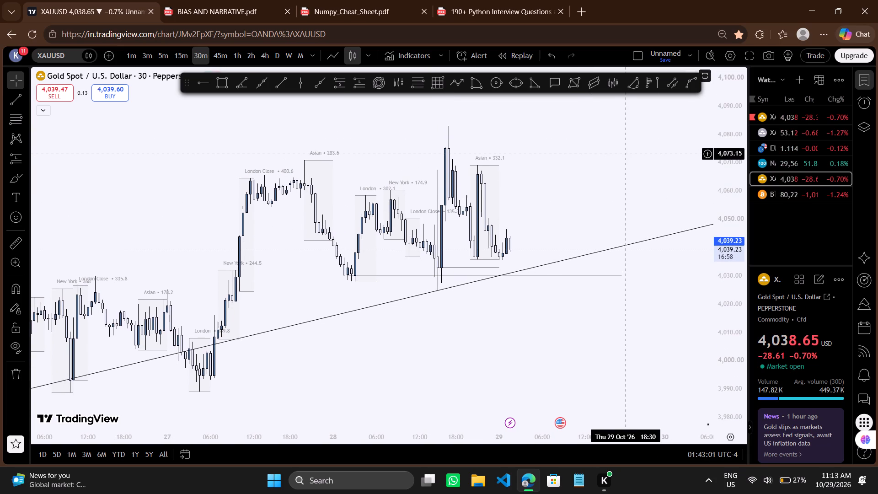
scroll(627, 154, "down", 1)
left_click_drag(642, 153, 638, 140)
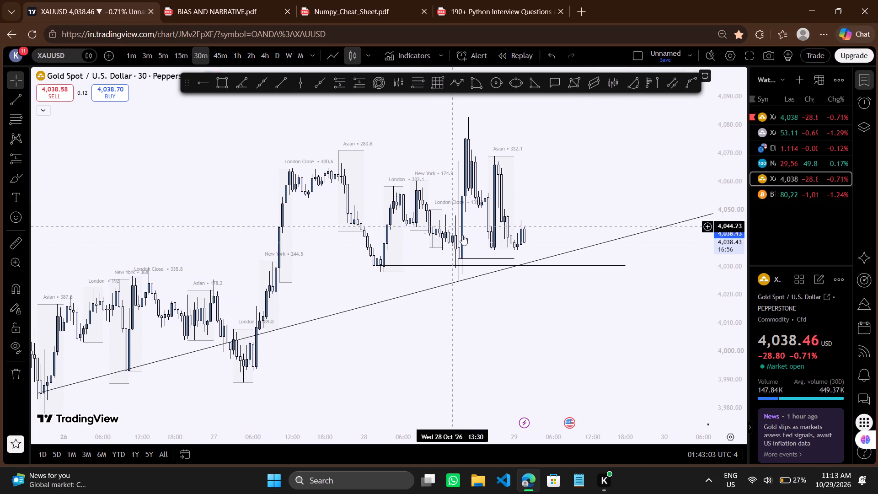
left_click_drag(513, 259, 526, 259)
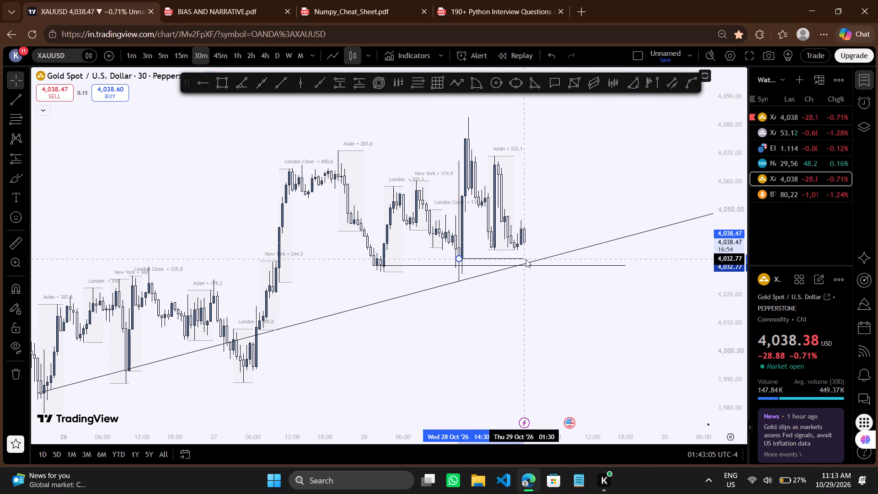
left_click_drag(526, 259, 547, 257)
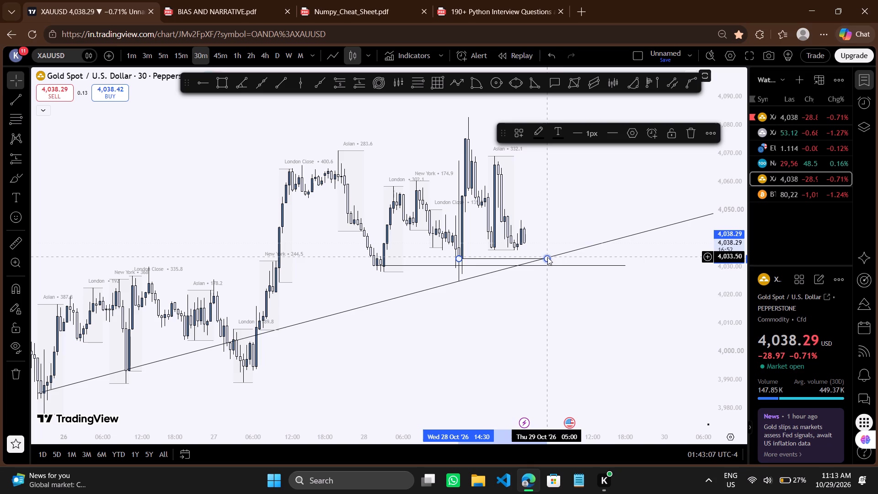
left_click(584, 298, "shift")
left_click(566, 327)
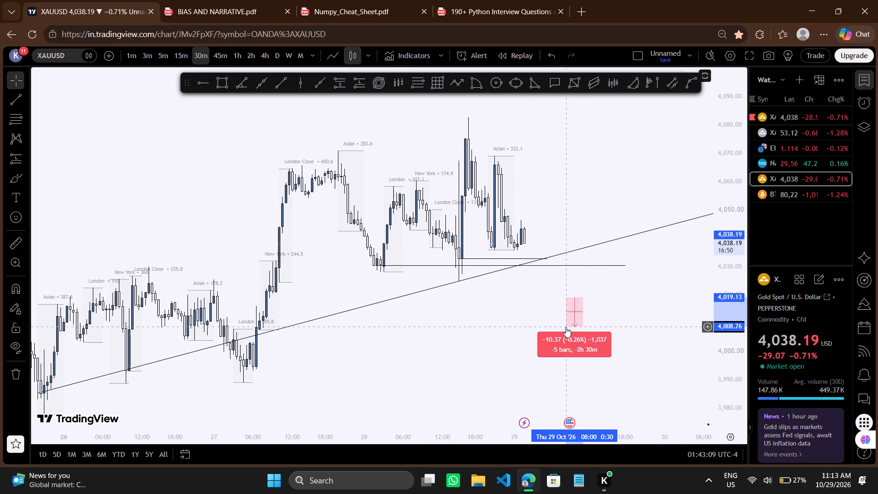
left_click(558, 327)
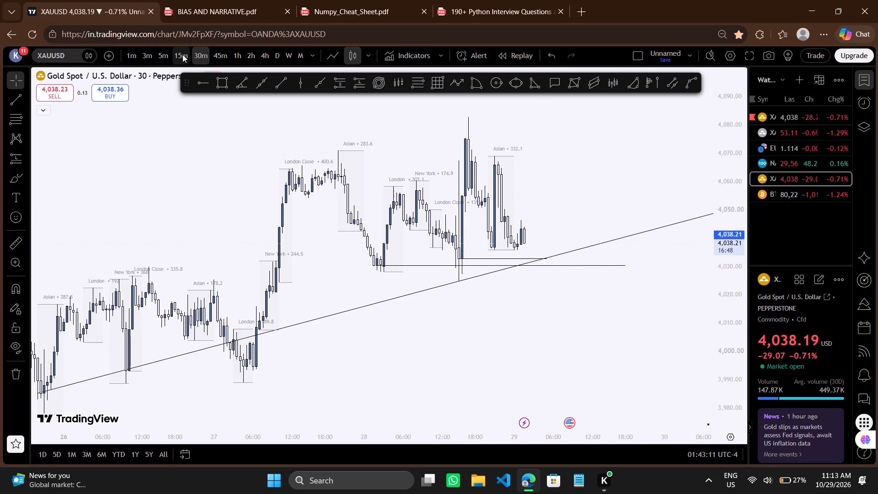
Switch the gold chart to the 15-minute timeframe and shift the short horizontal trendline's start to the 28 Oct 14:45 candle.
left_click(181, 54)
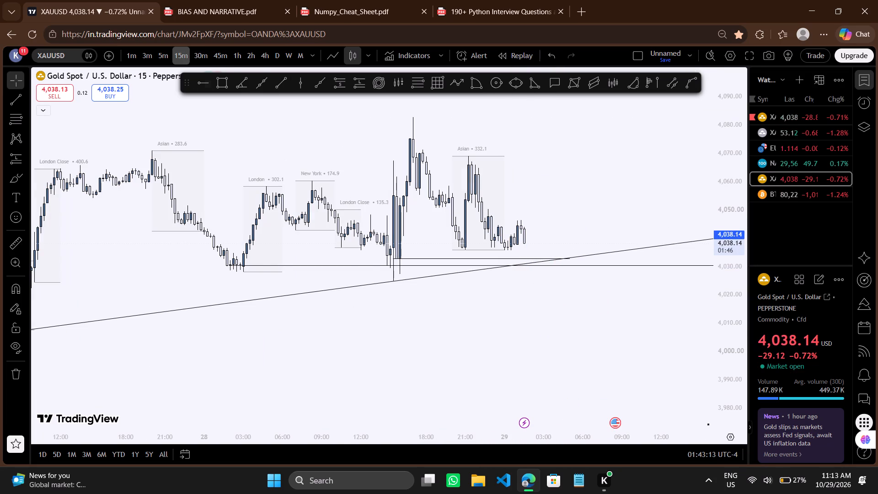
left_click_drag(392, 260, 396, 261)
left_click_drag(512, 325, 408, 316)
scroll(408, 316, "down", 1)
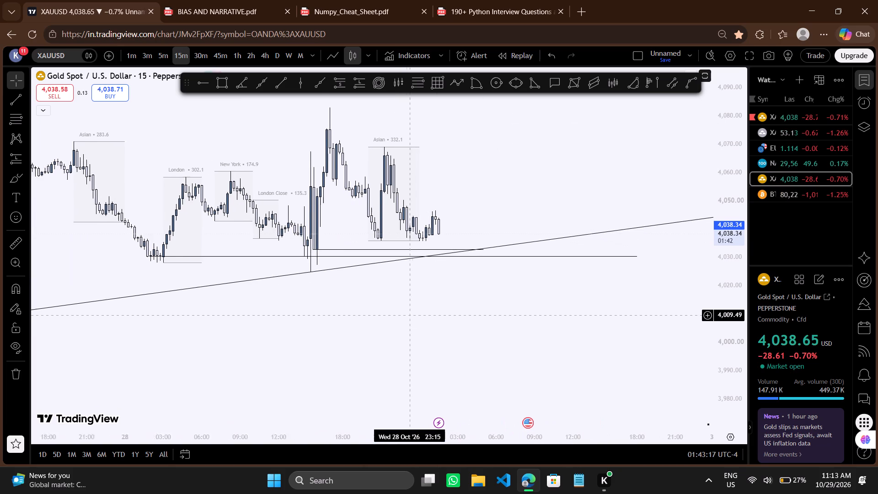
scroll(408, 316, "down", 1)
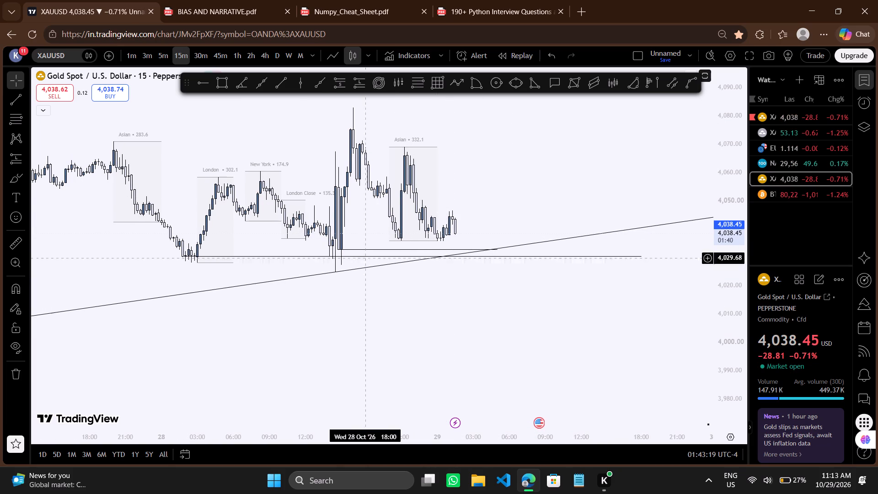
Switch the gold chart to the 5-minute timeframe.
left_click(160, 50)
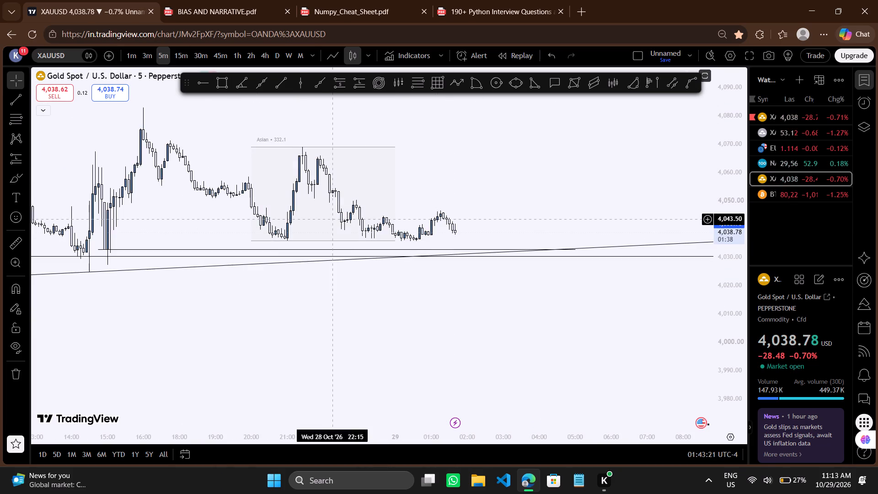
Reposition the short horizontal trendline to run from 28 Oct 15:05 at about 4,031.4 to about 29 Oct 03:50.
scroll(332, 220, "down", 4)
left_click_drag(552, 385, 408, 373)
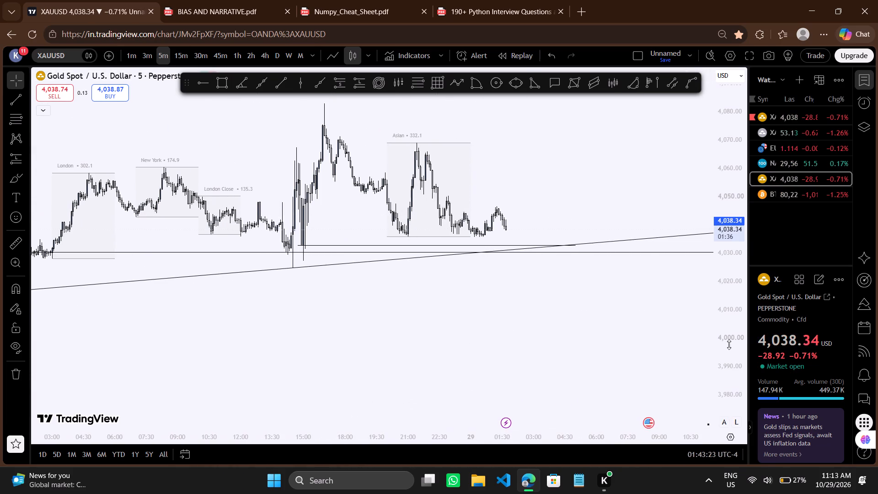
left_click_drag(736, 348, 660, 187)
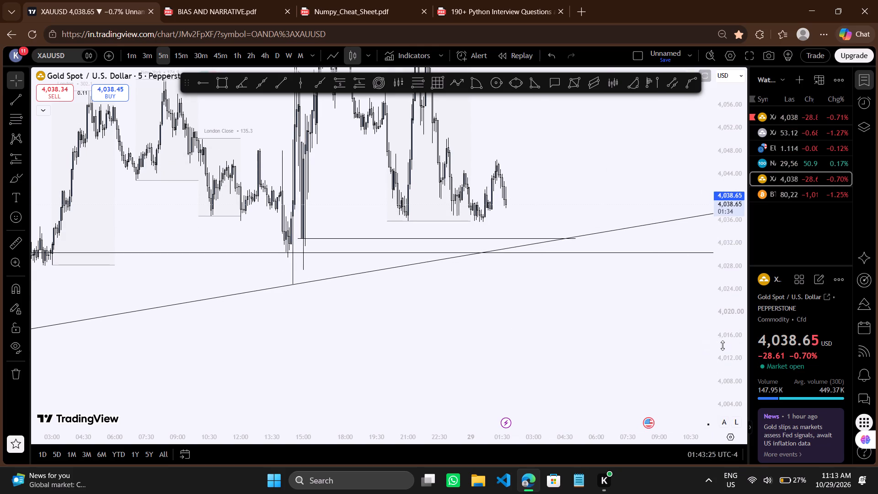
left_click_drag(723, 345, 696, 285)
left_click_drag(484, 376, 500, 393)
scroll(500, 393, "up", 2)
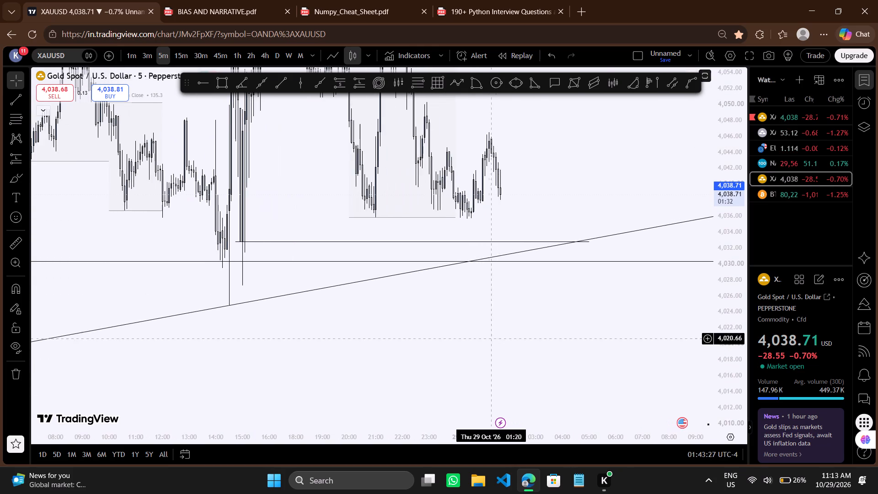
left_click_drag(489, 331, 498, 369)
scroll(498, 369, "up", 1)
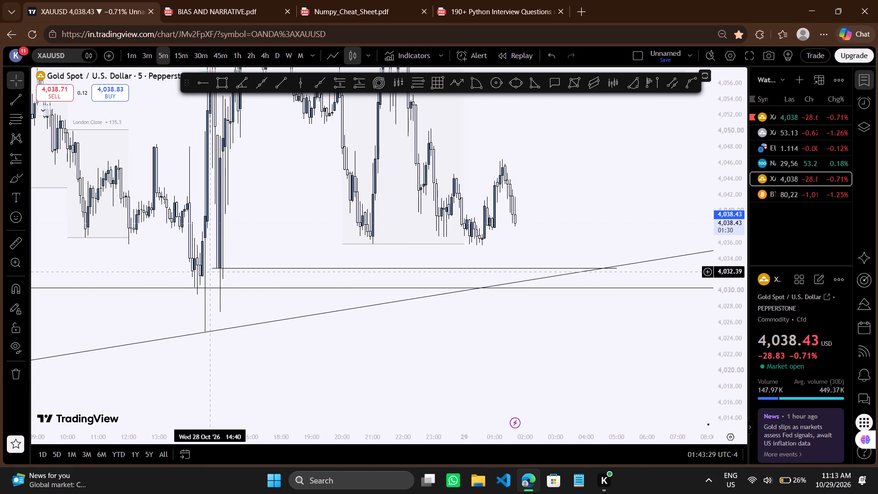
left_click_drag(214, 269, 223, 277)
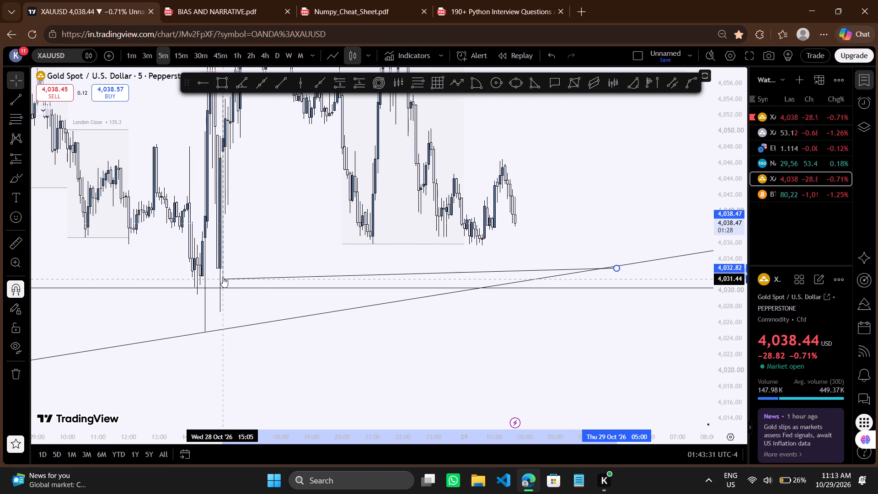
left_click_drag(223, 277, 223, 278)
left_click_drag(617, 269, 581, 276)
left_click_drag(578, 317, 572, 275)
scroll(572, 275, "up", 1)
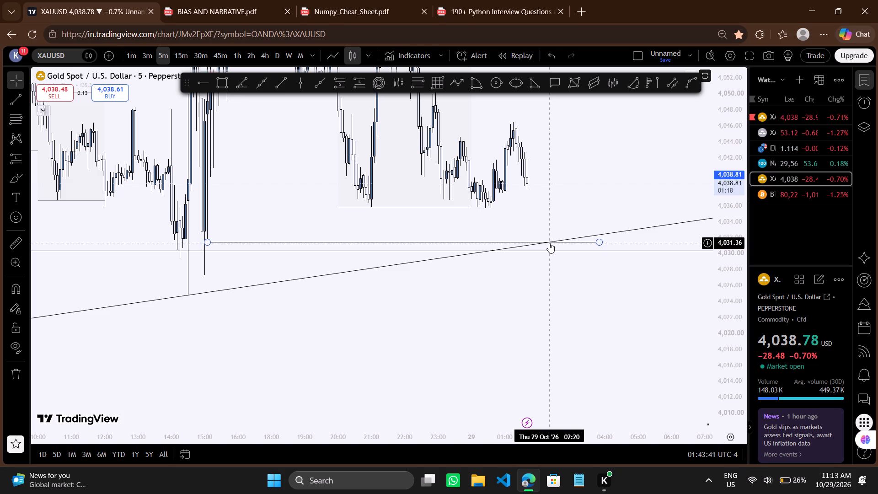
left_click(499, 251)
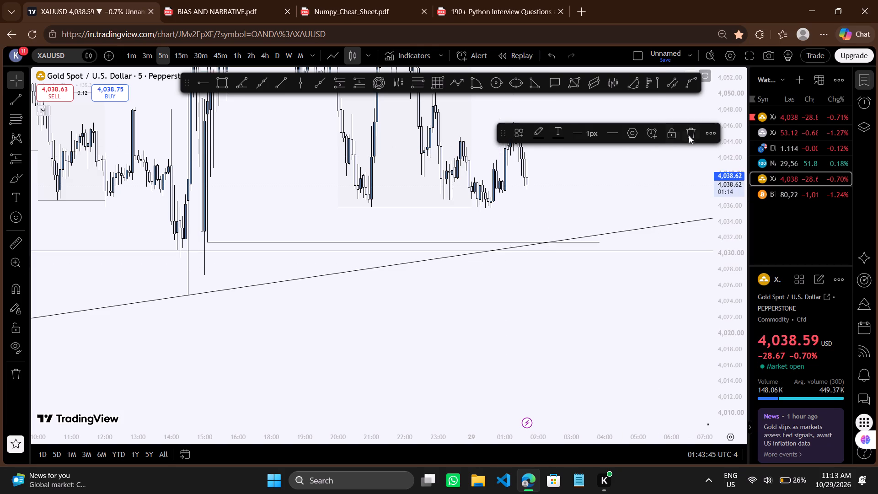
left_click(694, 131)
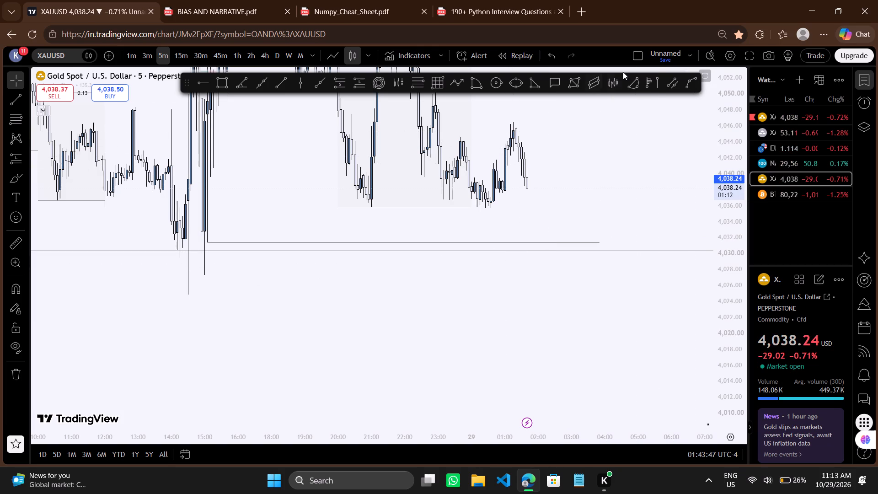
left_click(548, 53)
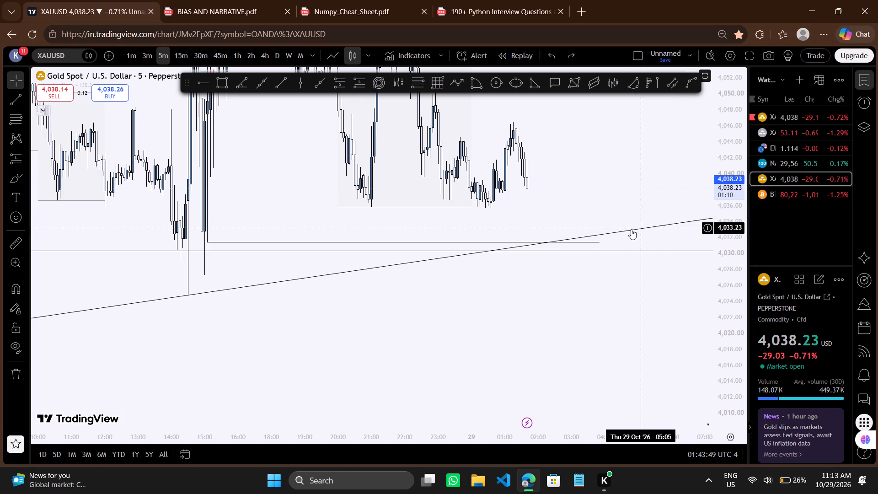
Delete the long horizontal trendline at about 4,030.3, just below the short one.
left_click(589, 251)
left_click(694, 125)
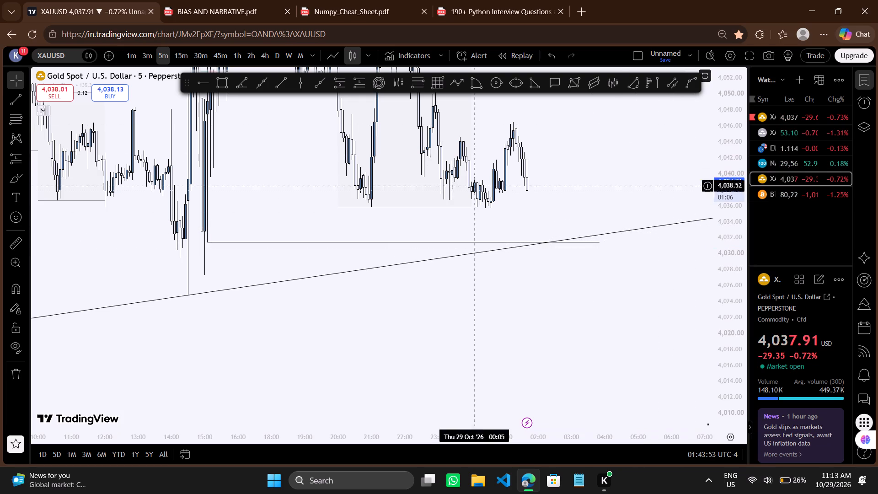
Draw a Gann box over the lower wick of the 28 Oct 15:00 candle, from 4,027.32 up to 4,032.81.
left_click(441, 74)
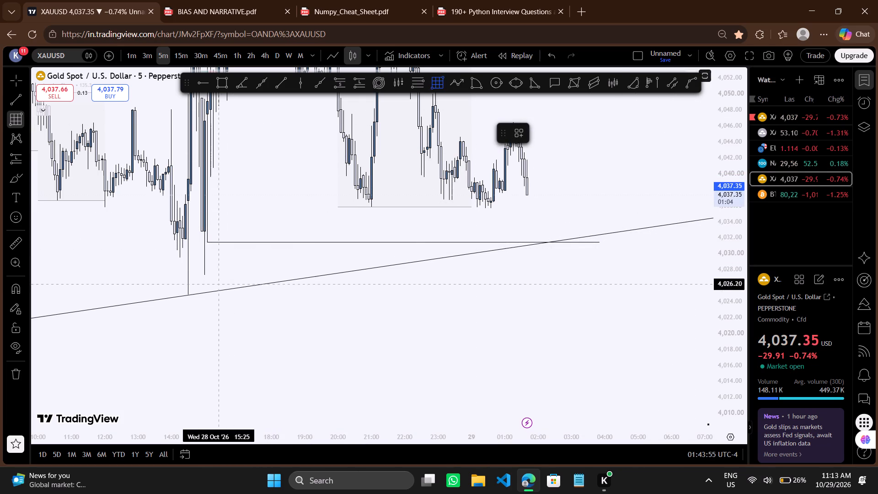
left_click_drag(203, 279, 307, 237, "ctrl")
left_click(307, 237)
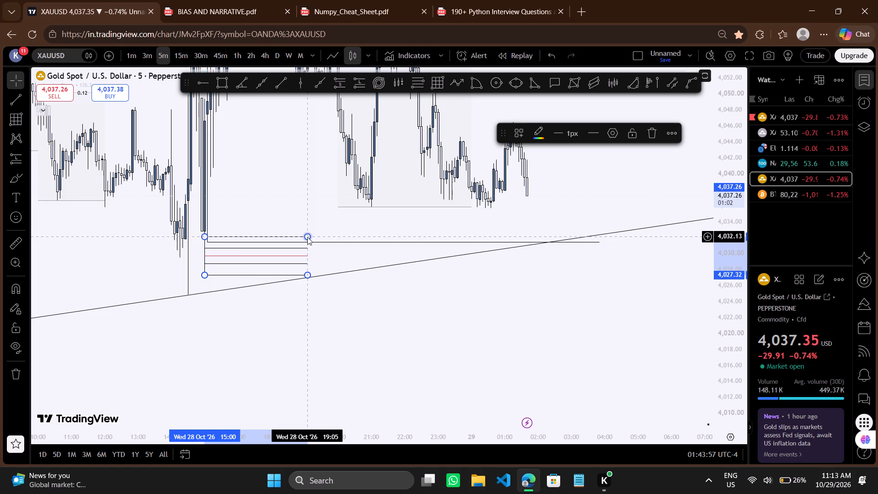
left_click(203, 238)
left_click_drag(203, 238, 205, 233)
left_click(245, 201)
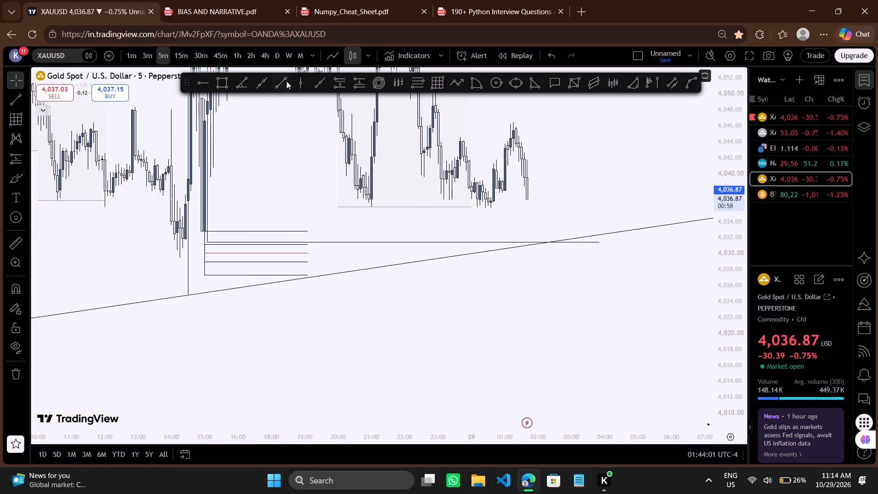
Draw a horizontal trendline along the box's midpoint level at 4,030.07, from 28 Oct 15:00 to 29 Oct 02:55.
left_click(279, 82)
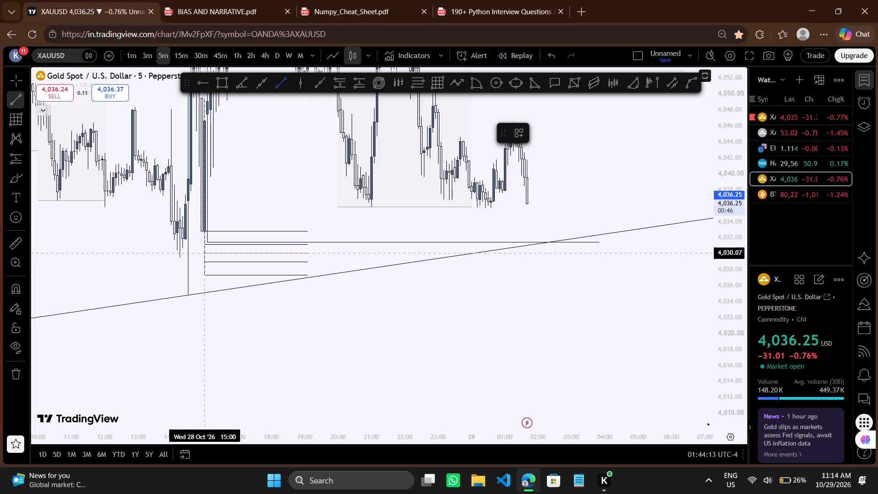
left_click(204, 253)
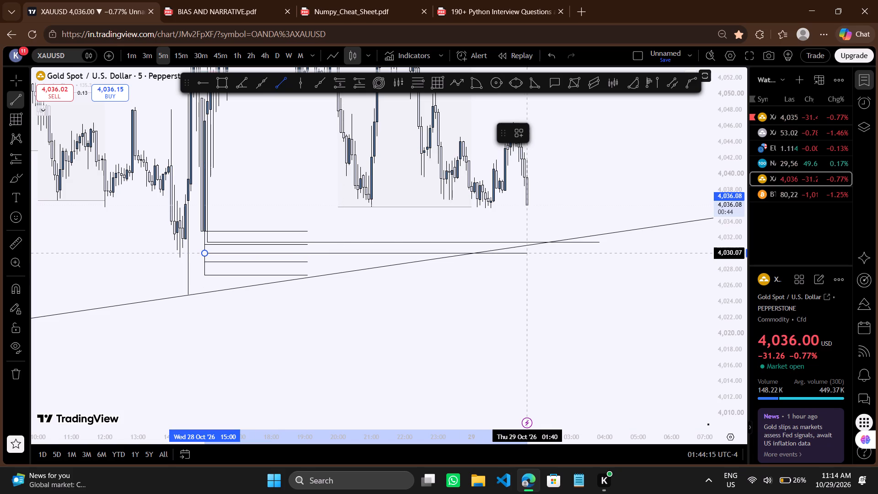
left_click(568, 268, "shift")
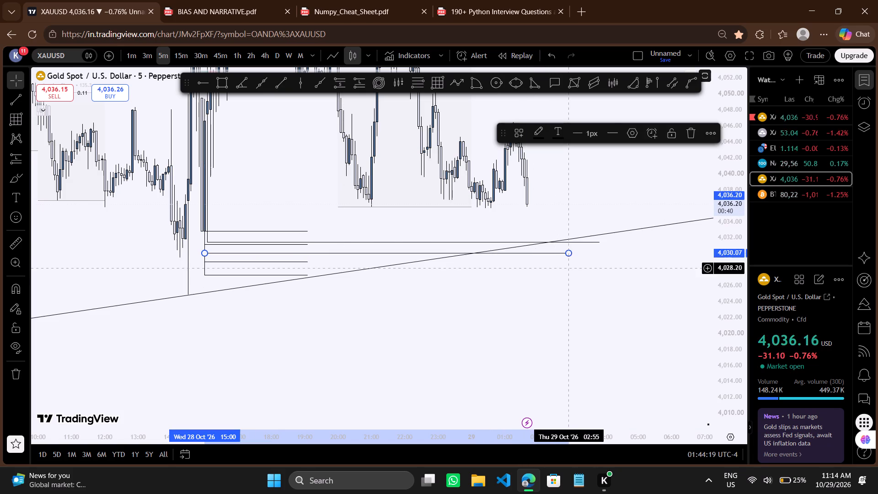
Delete the Gann box from the 28 Oct 15:00 wick.
left_click(301, 262)
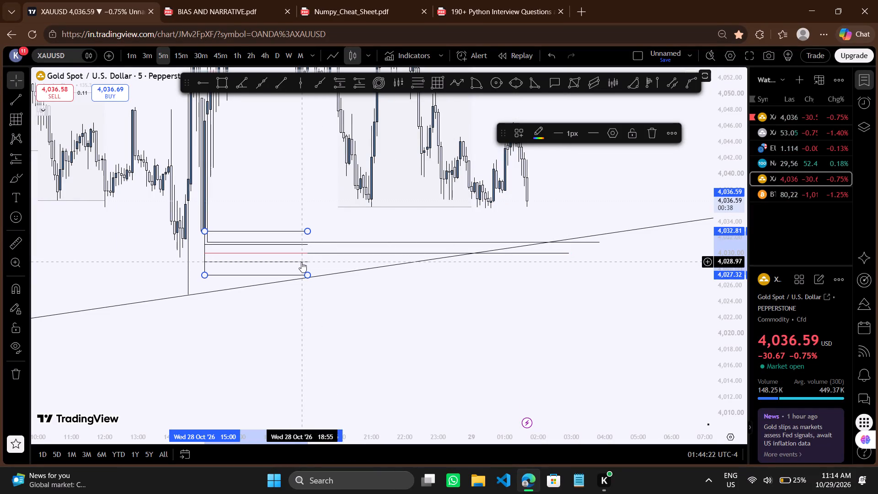
left_click(645, 127)
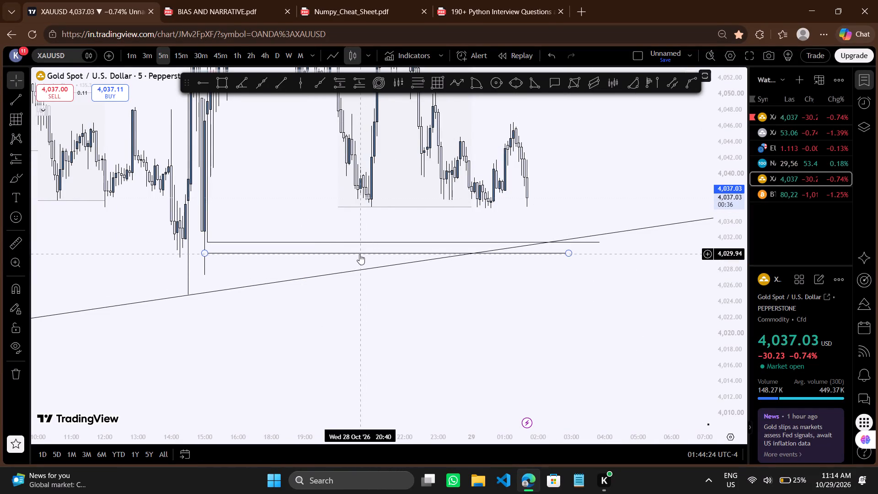
Label the horizontal trendline at 4,030.07 with the text "CE".
left_click(359, 254)
left_click(375, 252)
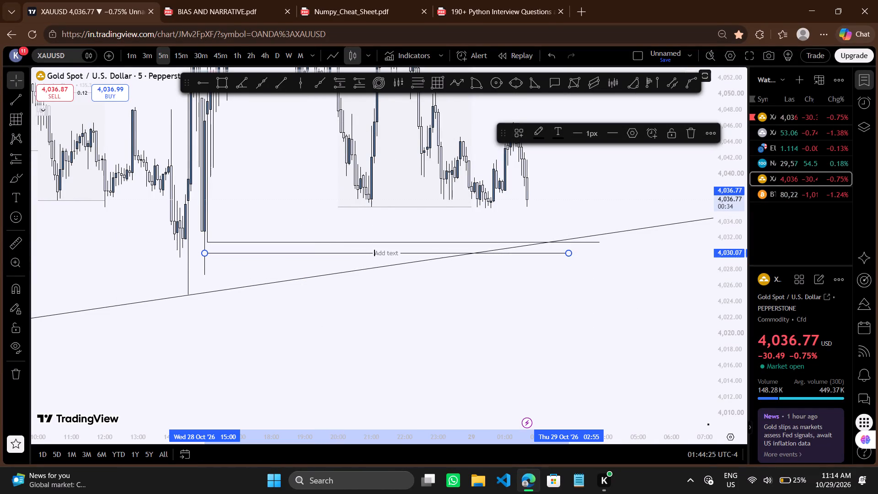
type("CE")
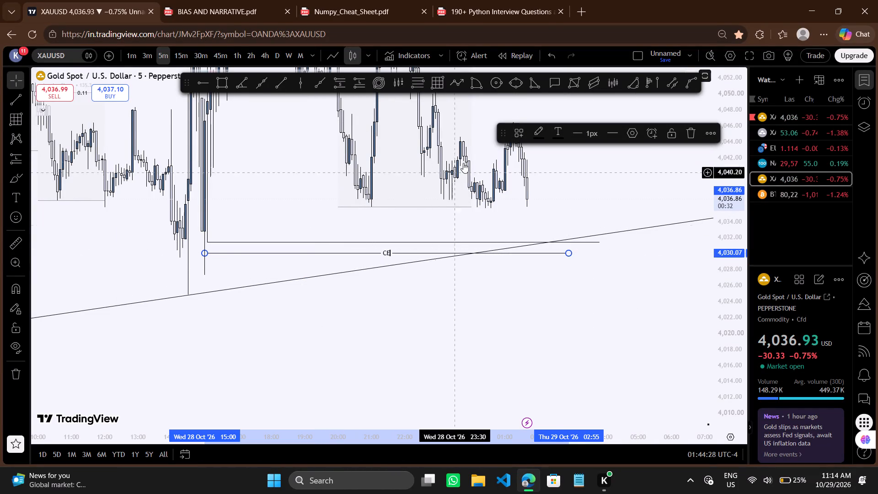
Change the colour of the horizontal "CE" trendline at 4,030.07 to red.
left_click(538, 138)
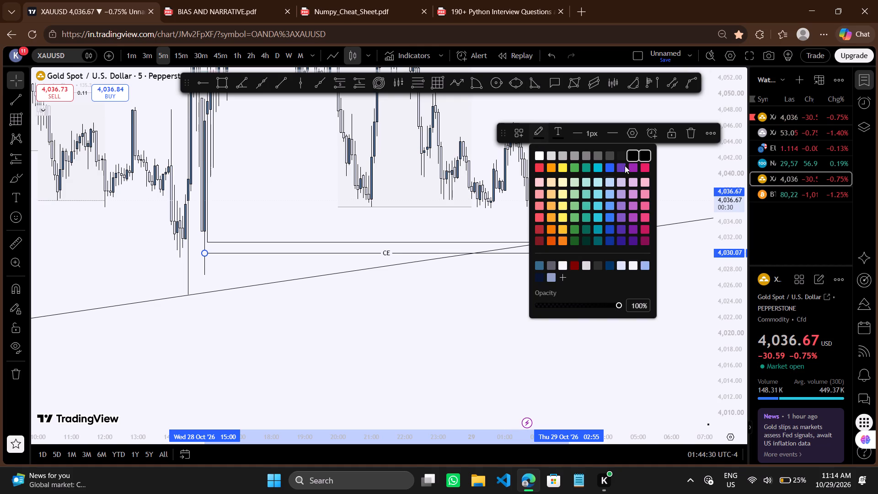
left_click(533, 165)
left_click(589, 217)
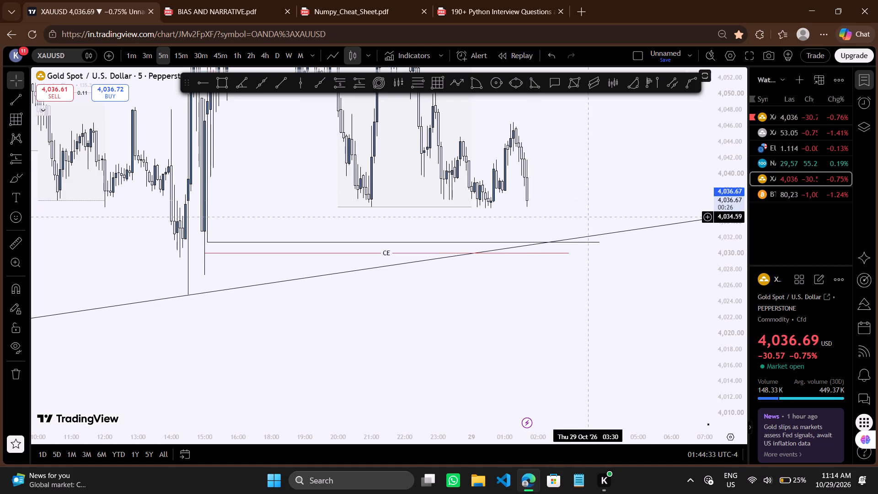
Label the horizontal trendline at 4,031.44 with the text "x" and set that text's colour to red.
left_click_drag(581, 321, 593, 321)
scroll(593, 321, "down", 1)
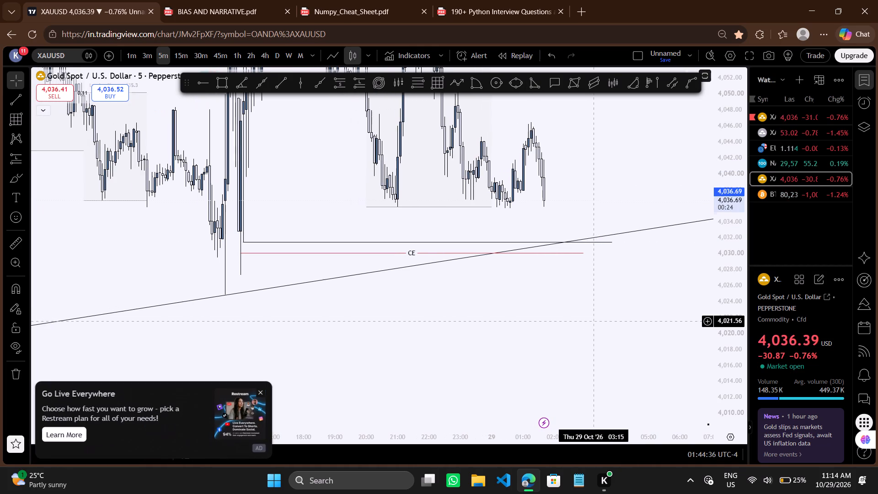
left_click(610, 244)
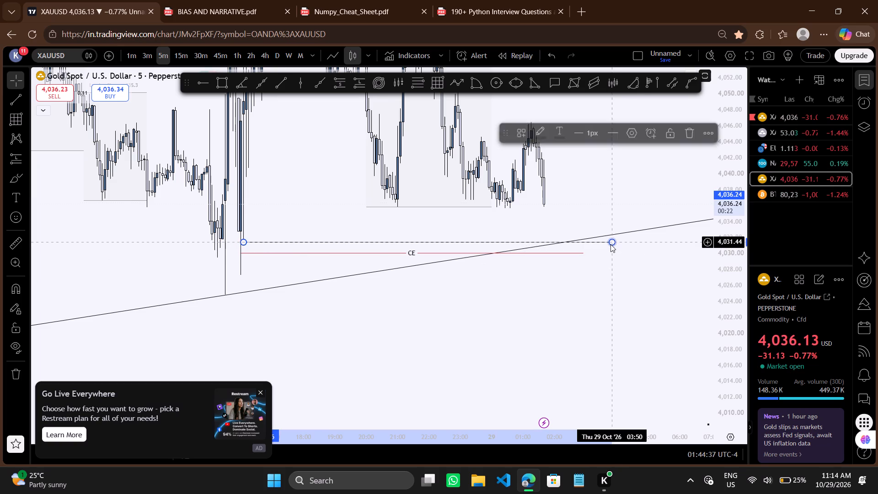
left_click(423, 242)
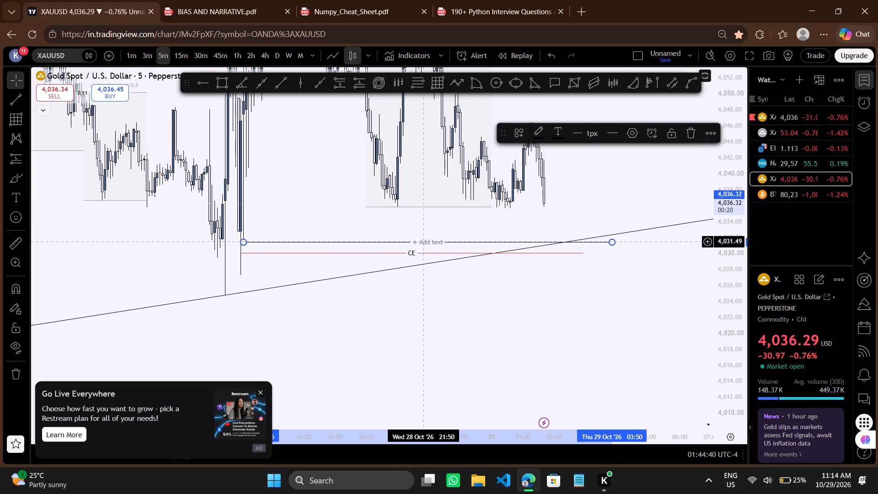
key("x")
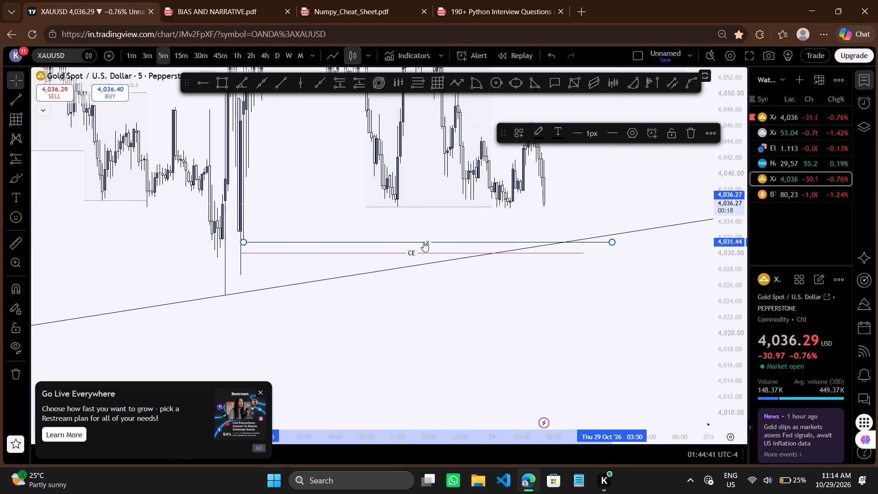
left_click(556, 135)
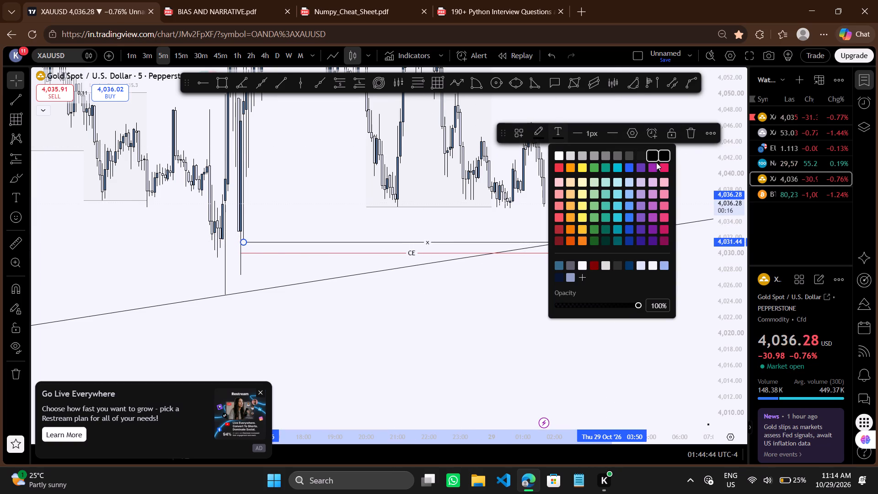
left_click(559, 167)
left_click(488, 285)
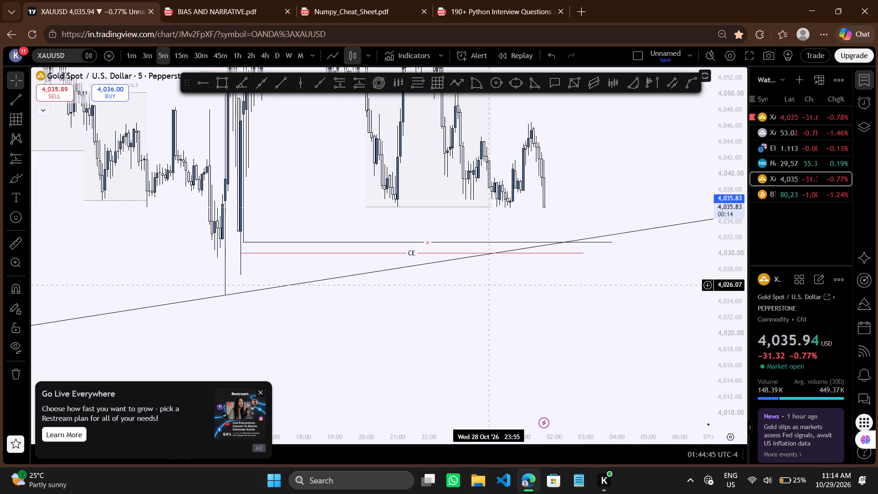
Examine the 5-minute price action around the "x" and "CE" levels and the rising trendline.
left_click_drag(504, 319, 555, 325)
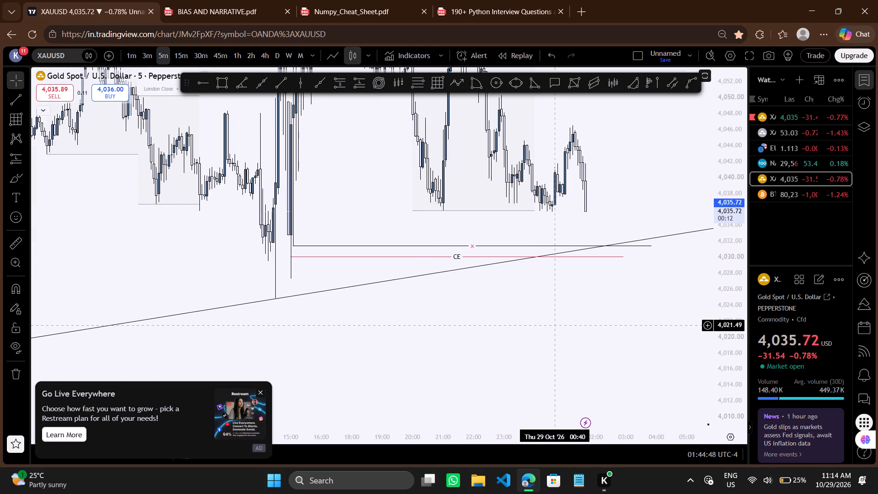
left_click_drag(734, 265, 735, 300)
left_click_drag(690, 198, 644, 233)
scroll(644, 233, "down", 1)
left_click_drag(648, 228, 600, 236)
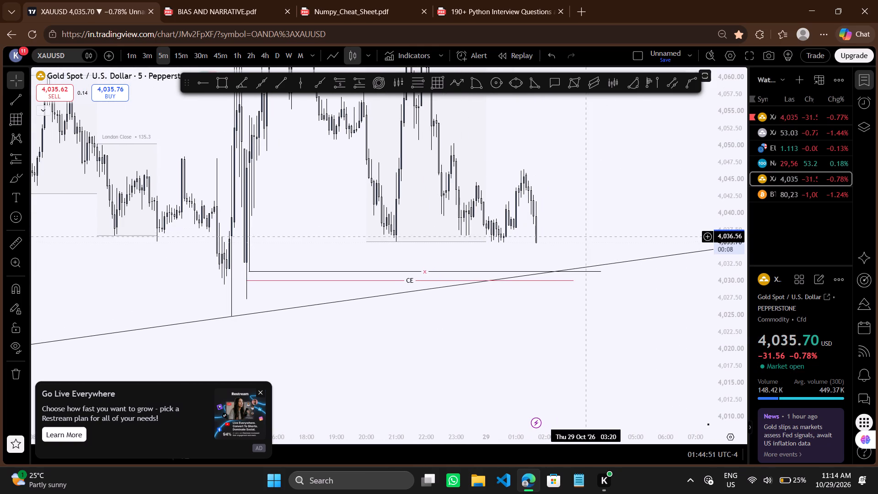
left_click_drag(586, 237, 596, 234)
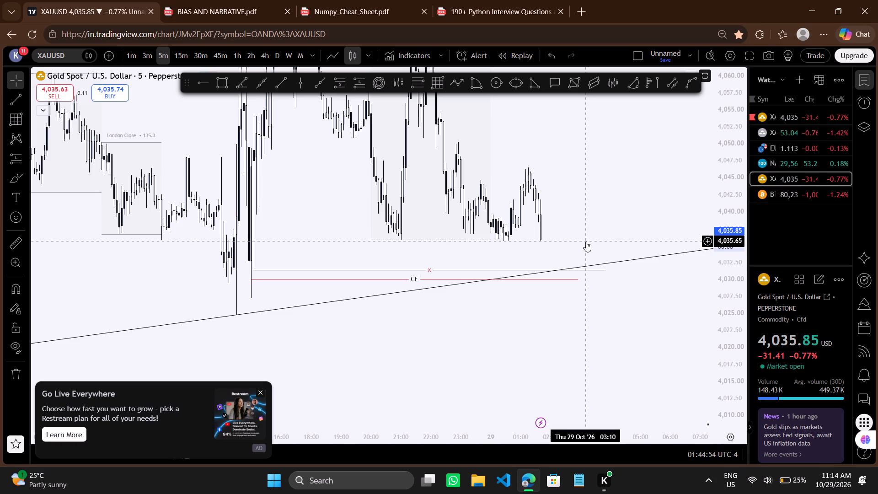
left_click_drag(586, 242, 610, 232)
scroll(610, 232, "up", 1)
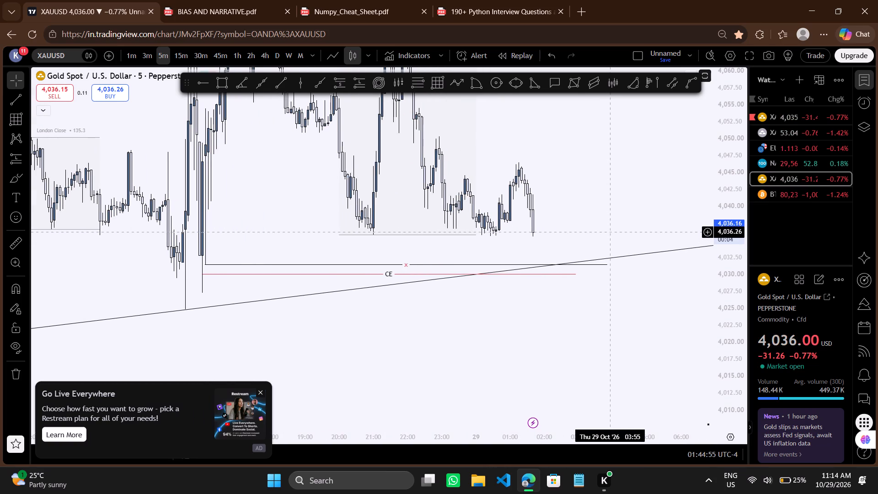
left_click_drag(610, 212, 616, 185)
scroll(616, 185, "up", 1)
left_click_drag(616, 185, 610, 185)
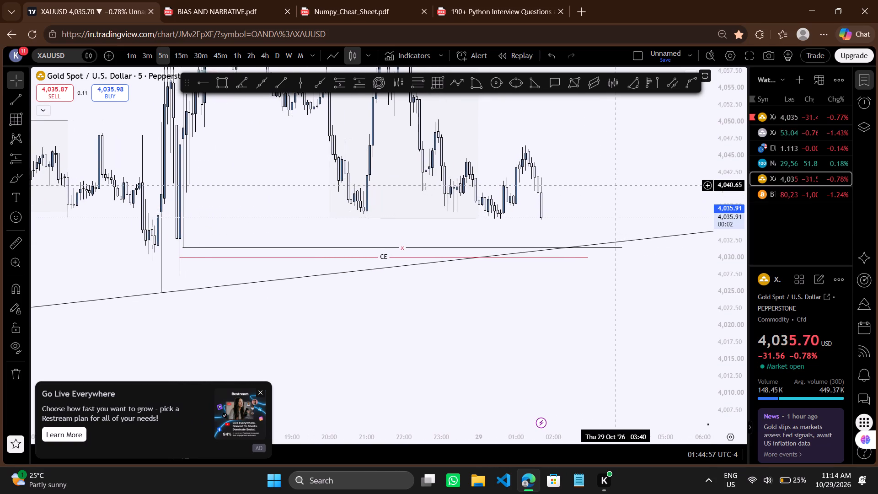
left_click_drag(610, 185, 557, 182)
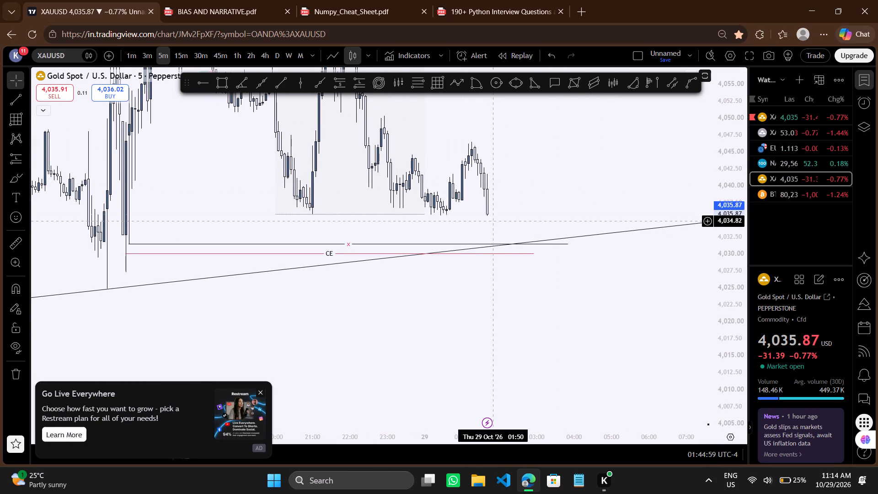
scroll(489, 227, "down", 1)
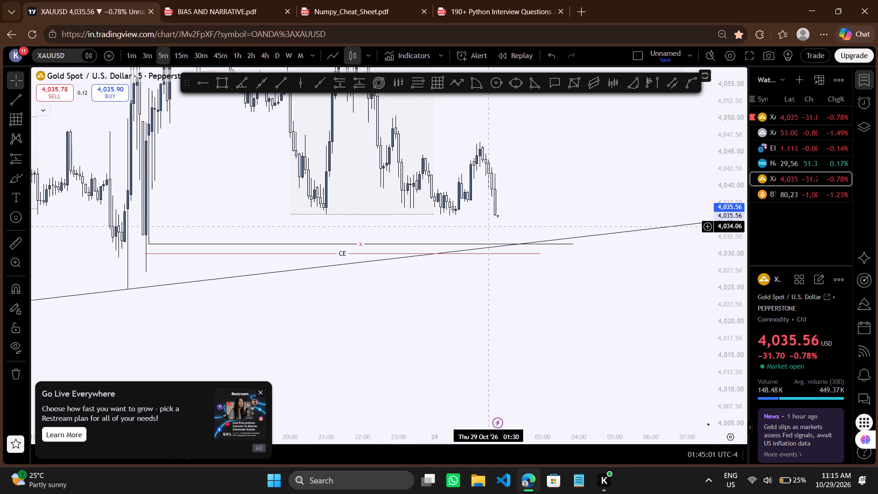
Switch the XAUUSD chart to the 15-minute timeframe.
left_click(182, 52)
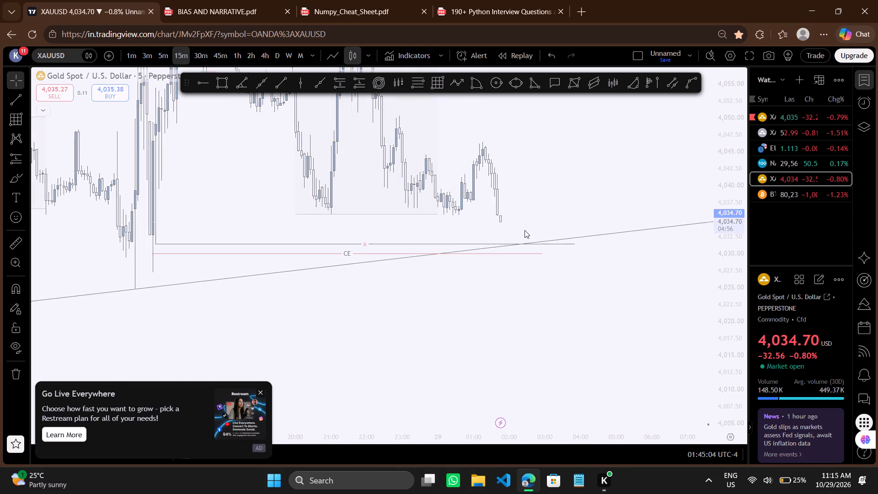
Examine the 15-minute candles along the rising trendline, from its starting low to the marked "x" and "CE" levels.
scroll(538, 243, "up", 2)
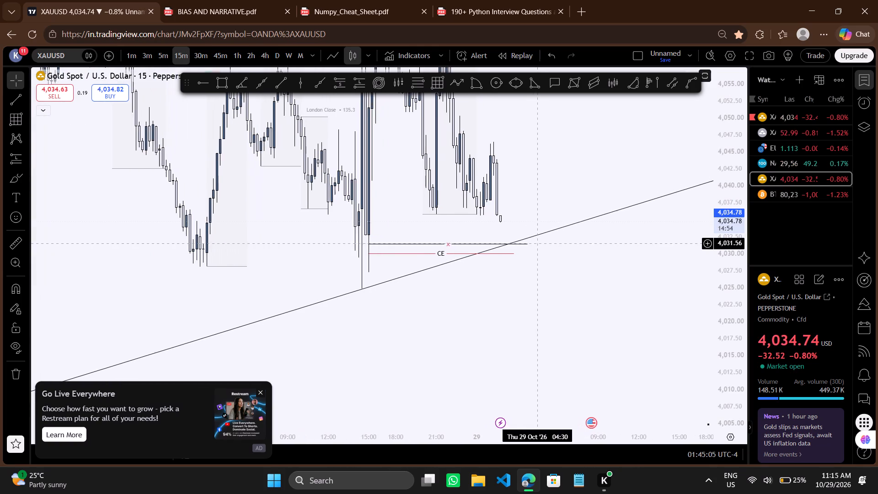
scroll(538, 243, "up", 1)
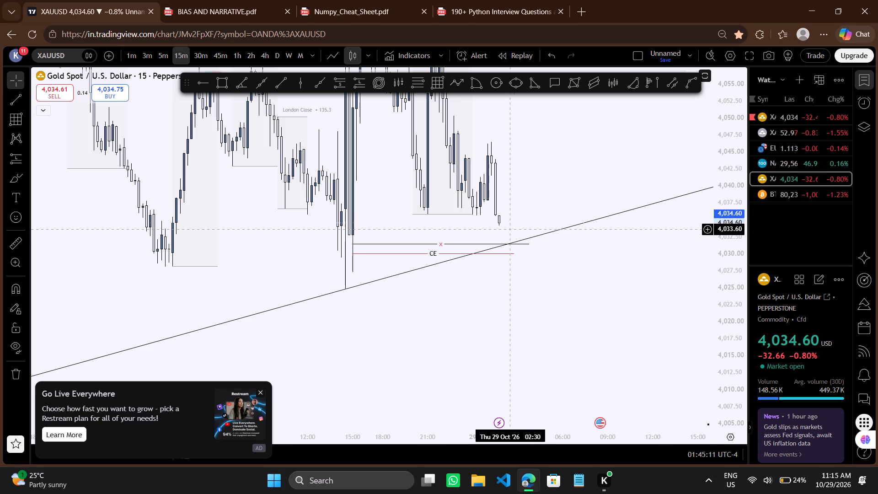
scroll(449, 332, "down", 5)
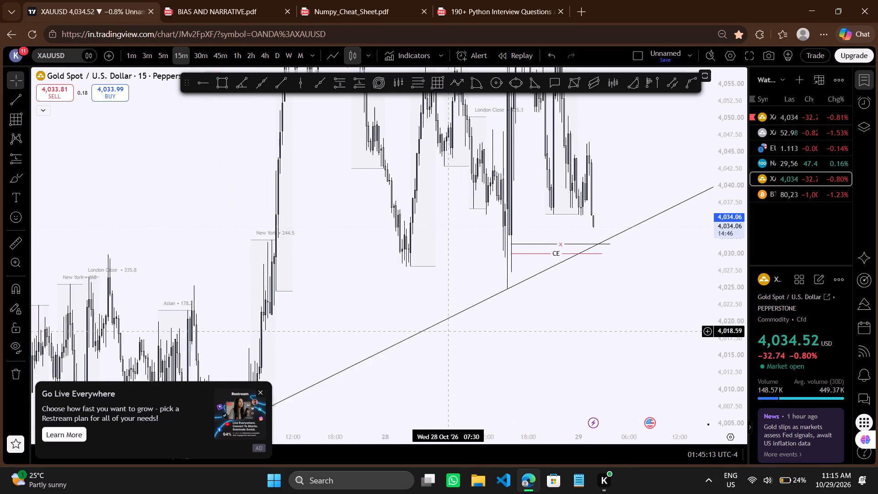
scroll(449, 332, "down", 1)
left_click_drag(489, 380, 549, 252)
left_click_drag(532, 321, 671, 126)
left_click_drag(530, 280, 542, 268)
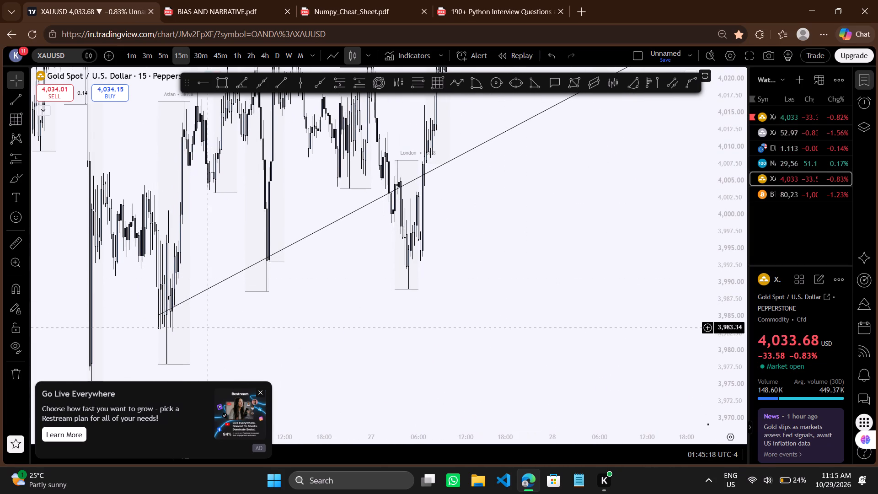
left_click_drag(554, 229, 475, 387)
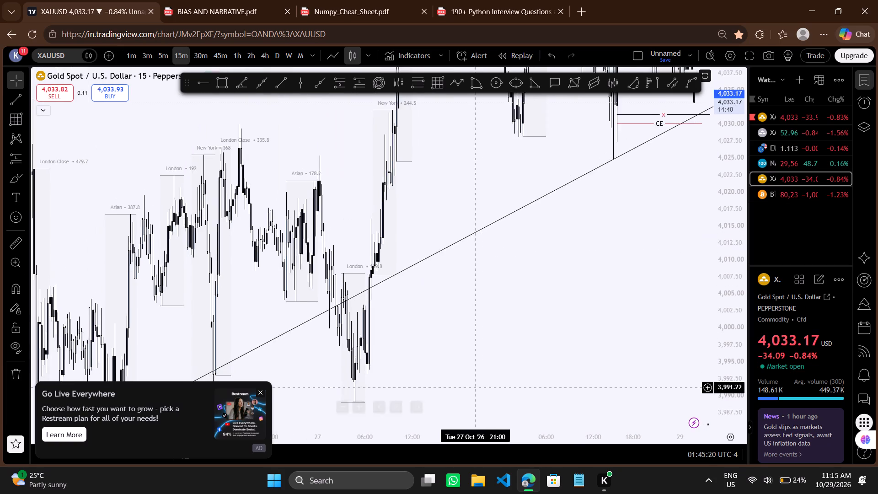
scroll(475, 387, "up", 2)
left_click_drag(576, 277, 408, 418)
left_click_drag(519, 317, 530, 340)
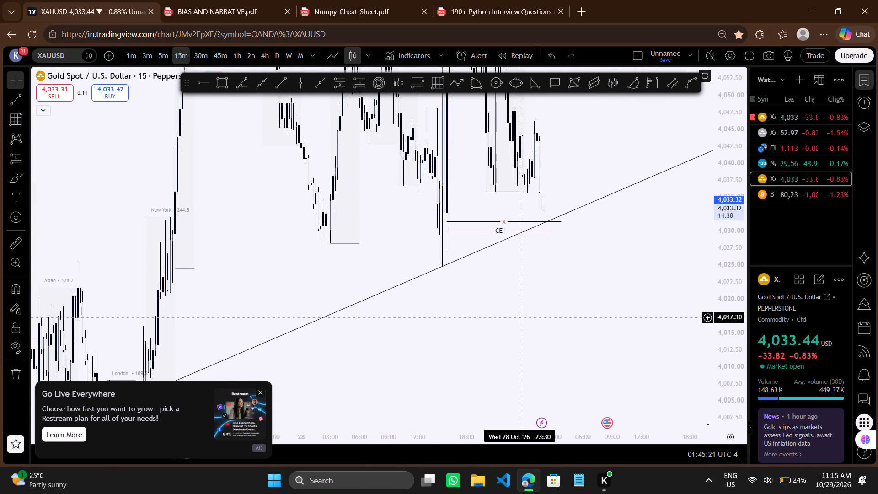
left_click_drag(530, 340, 558, 378)
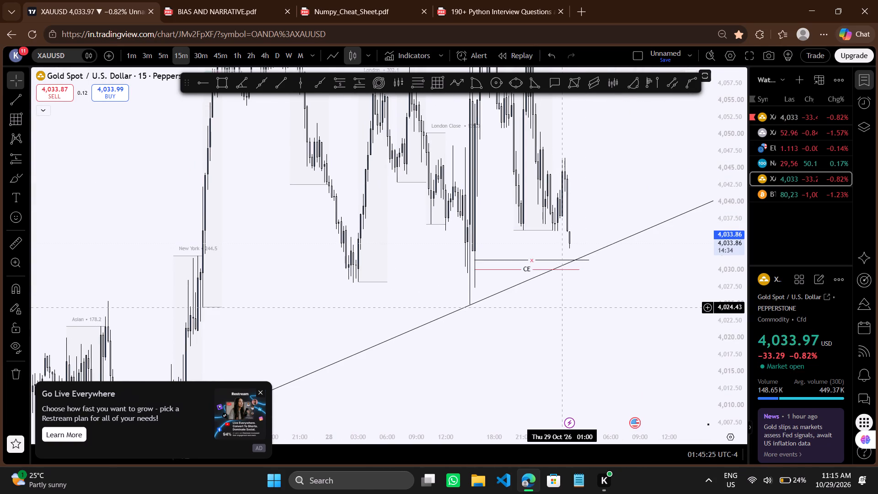
Restore the maximised price chart so the coloured session-block indicator pane is displayed below it.
double_click(566, 305)
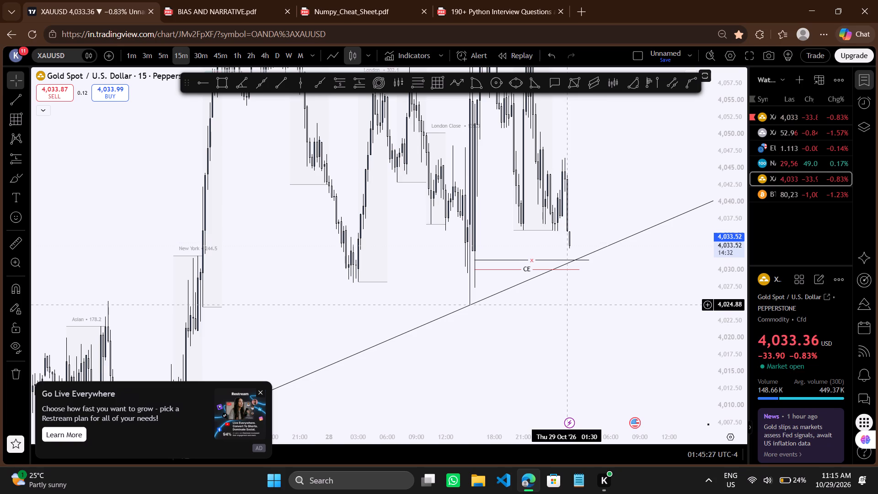
scroll(566, 305, "down", 1)
left_click(566, 305)
Examine the 15-minute price swings and session ranges above the rising trendline, using a more compressed price scale.
scroll(566, 305, "down", 1)
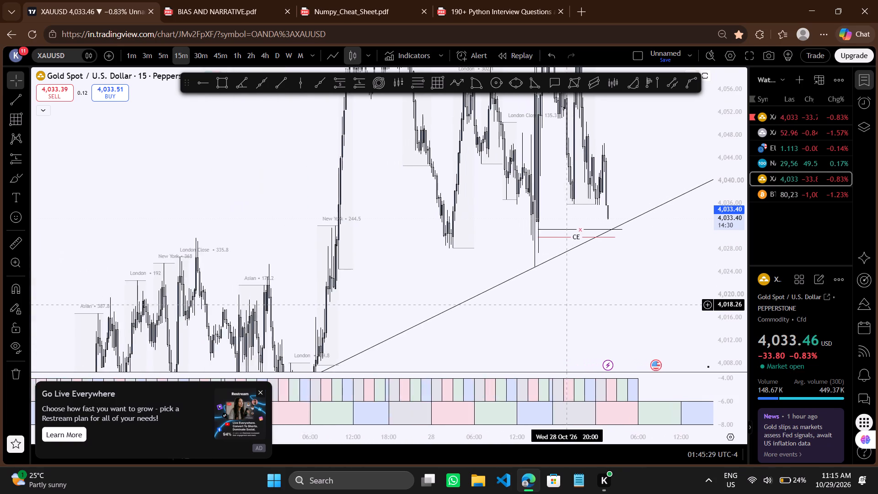
scroll(566, 305, "down", 2)
scroll(566, 305, "up", 2)
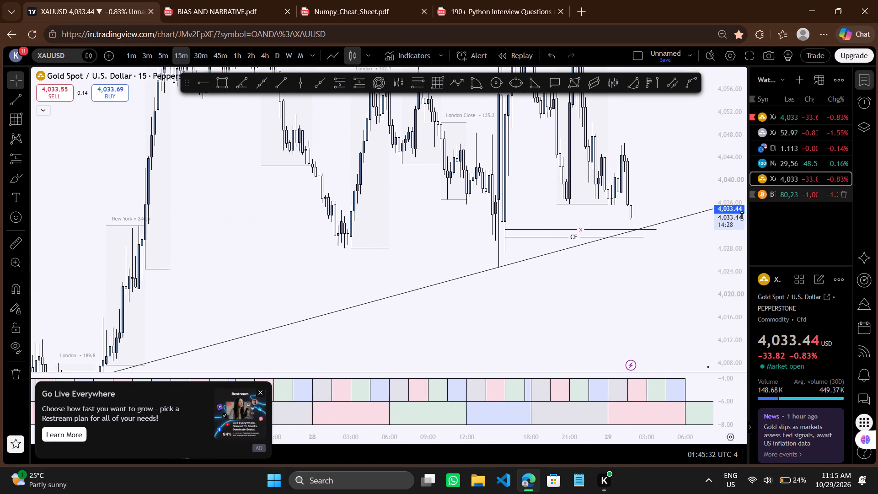
left_click_drag(735, 220, 712, 301)
left_click(697, 153)
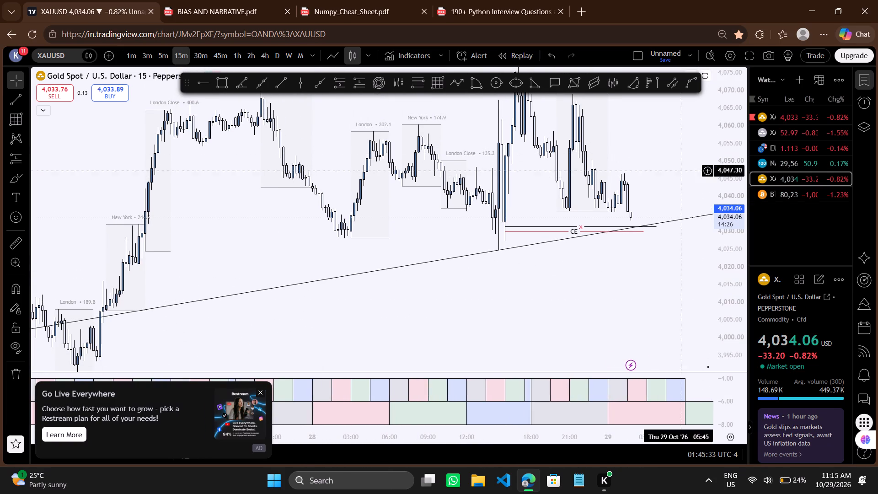
scroll(573, 262, "down", 2)
left_click_drag(546, 301, 621, 189)
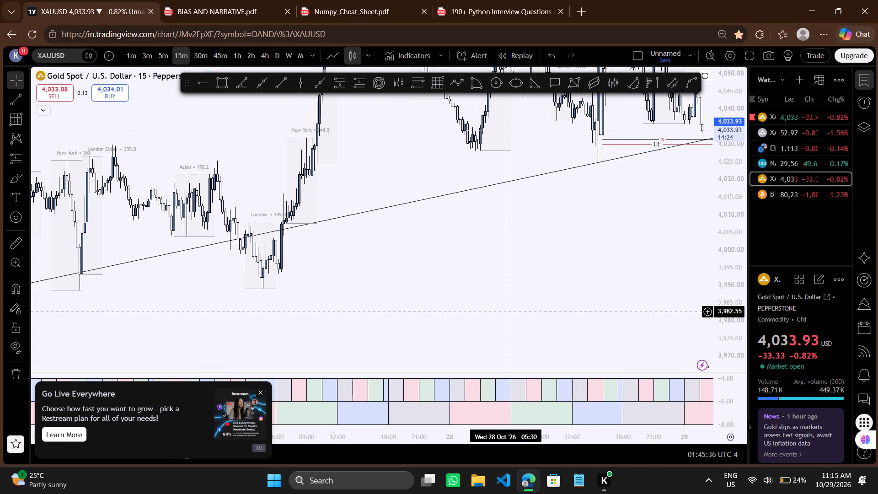
scroll(507, 312, "down", 2)
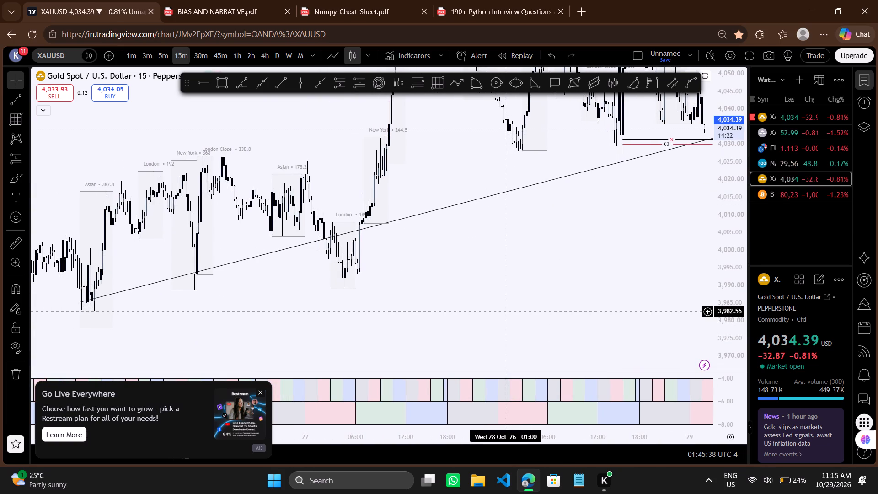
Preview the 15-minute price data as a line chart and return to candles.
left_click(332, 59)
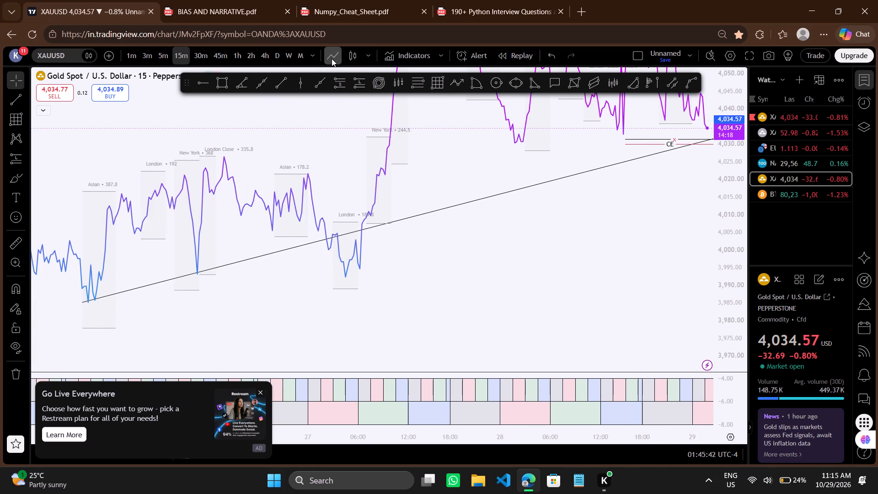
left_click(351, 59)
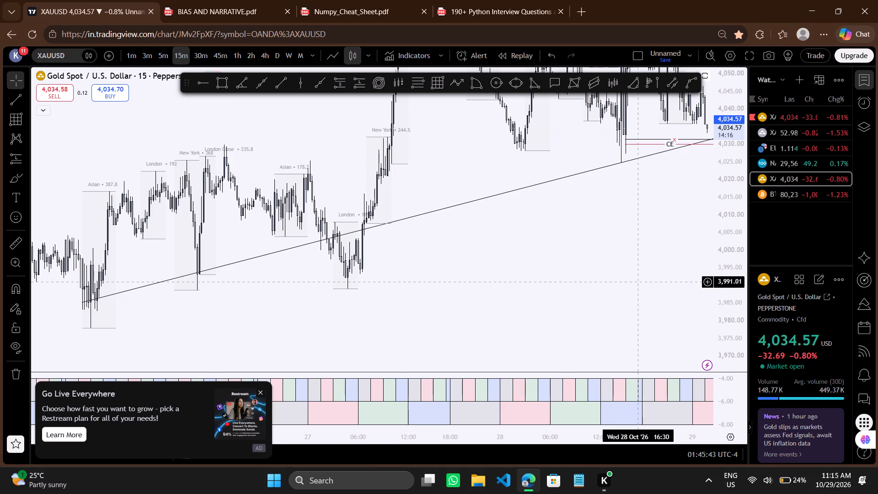
Examine the latest 15-minute candles as price nears the "x" and "CE" levels and the rising trendline.
left_click_drag(638, 282, 614, 333)
left_click_drag(656, 268, 615, 276)
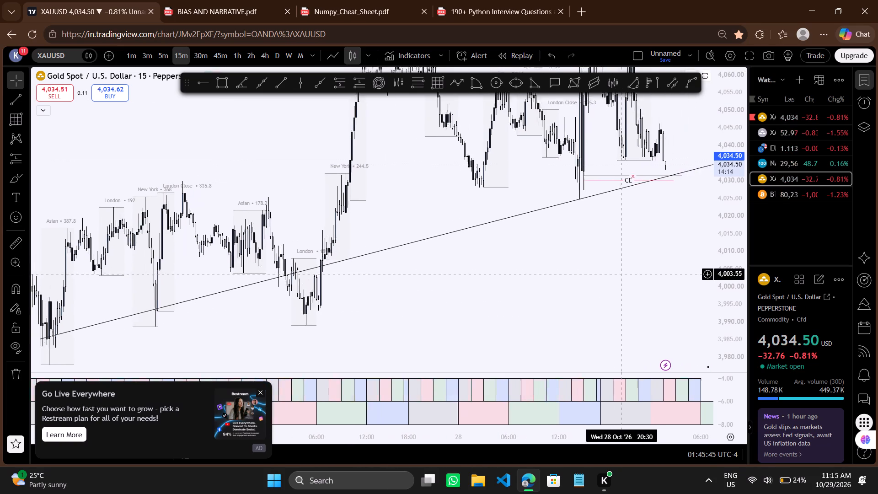
left_click_drag(615, 276, 594, 334)
left_click_drag(635, 296, 627, 298)
scroll(627, 298, "up", 1)
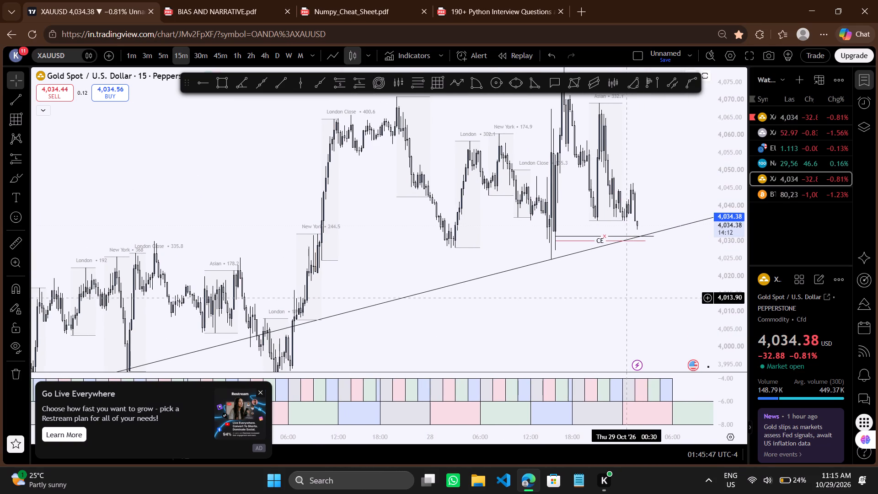
scroll(627, 298, "up", 1)
left_click_drag(647, 274, 635, 288)
scroll(635, 288, "up", 1)
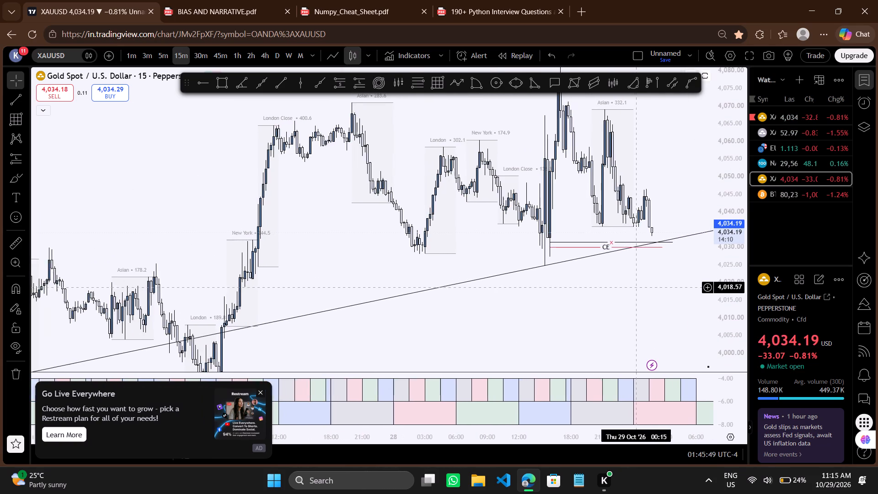
scroll(635, 288, "up", 2)
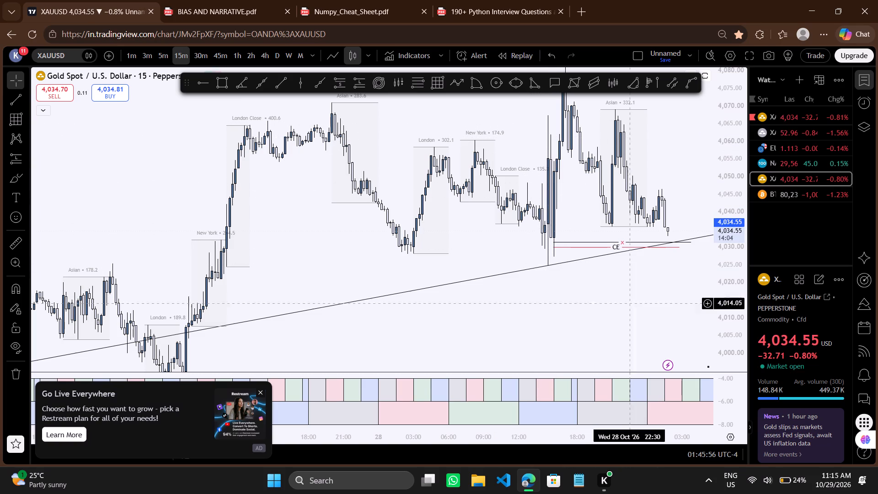
Examine the latest 15-minute gold candles against the session ranges, the "x" and "CE" levels and the rising trendline.
left_click_drag(646, 331, 631, 330)
scroll(631, 330, "up", 1)
left_click_drag(648, 315, 617, 349)
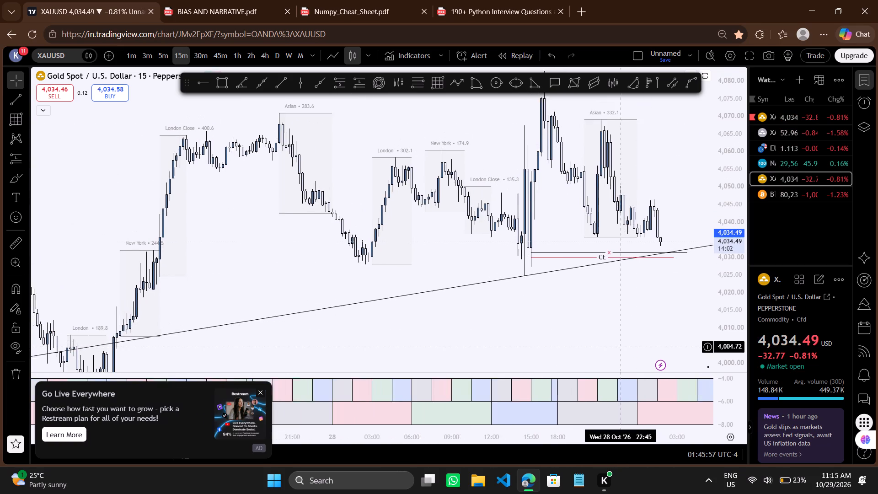
scroll(617, 349, "up", 1)
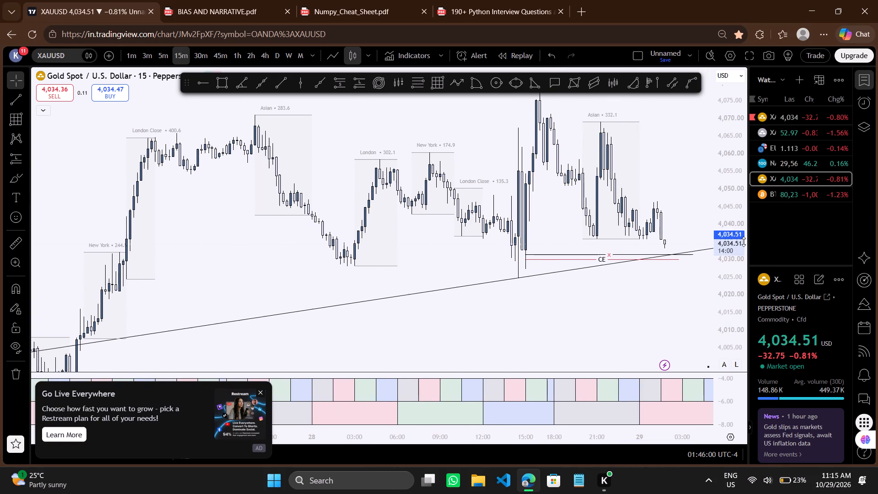
left_click_drag(723, 187, 723, 221)
left_click_drag(682, 181, 641, 196)
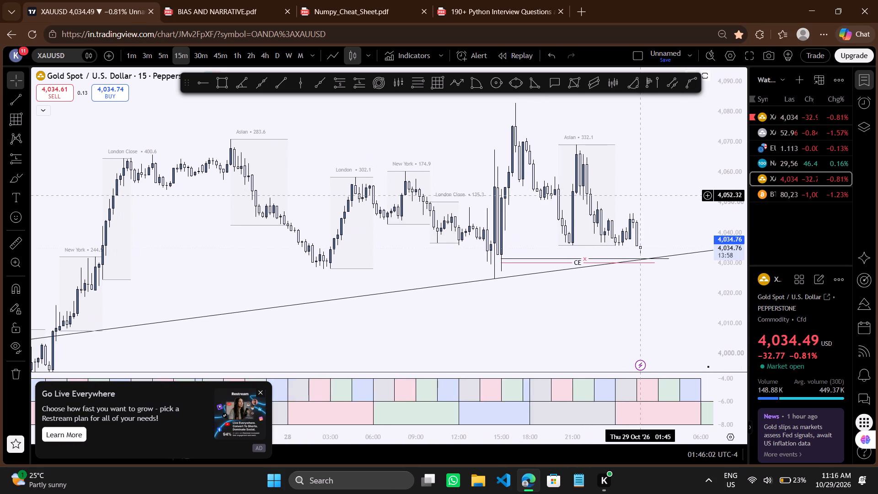
scroll(641, 196, "up", 1)
left_click_drag(659, 196, 637, 203)
scroll(637, 203, "up", 1)
left_click_drag(640, 203, 633, 205)
left_click_drag(633, 205, 622, 207)
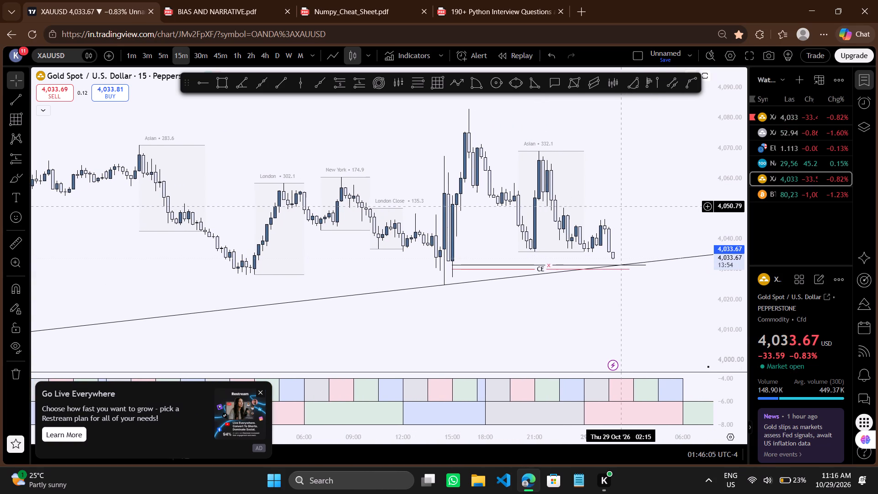
left_click_drag(622, 207, 621, 207)
left_click_drag(636, 214, 632, 209)
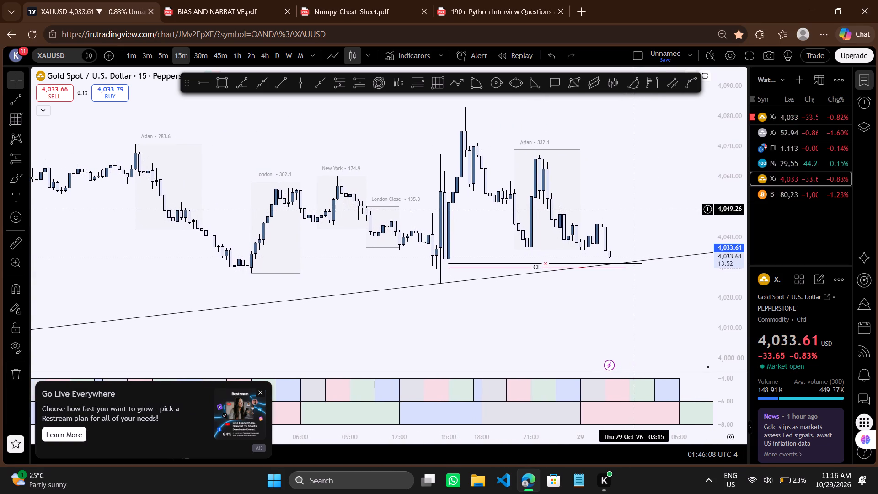
left_click_drag(632, 209, 632, 209)
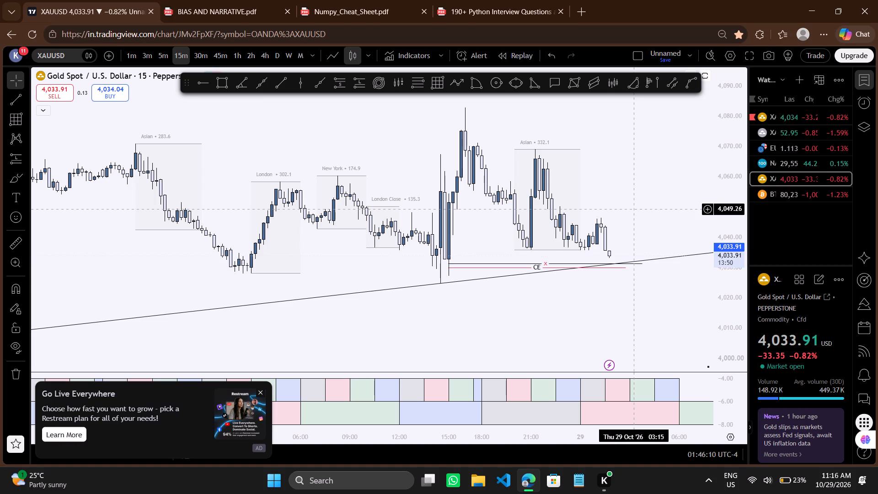
scroll(632, 209, "down", 1)
left_click_drag(653, 210, 645, 211)
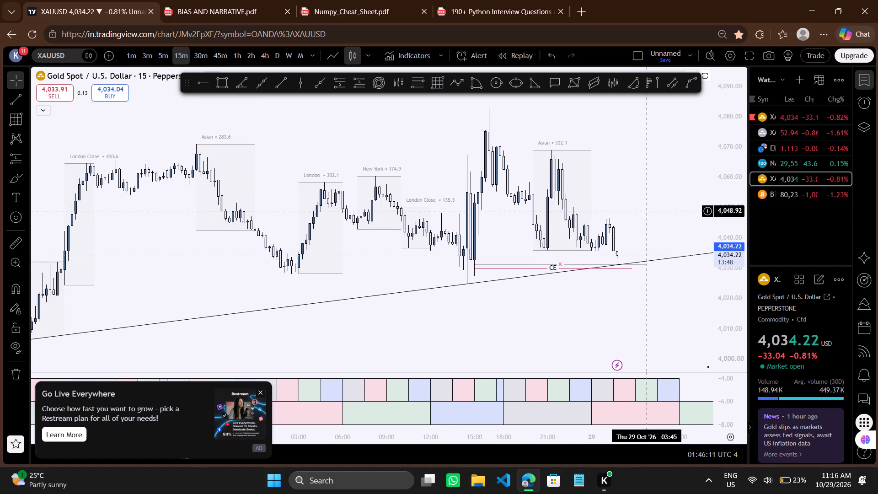
left_click_drag(645, 211, 635, 213)
left_click(645, 216)
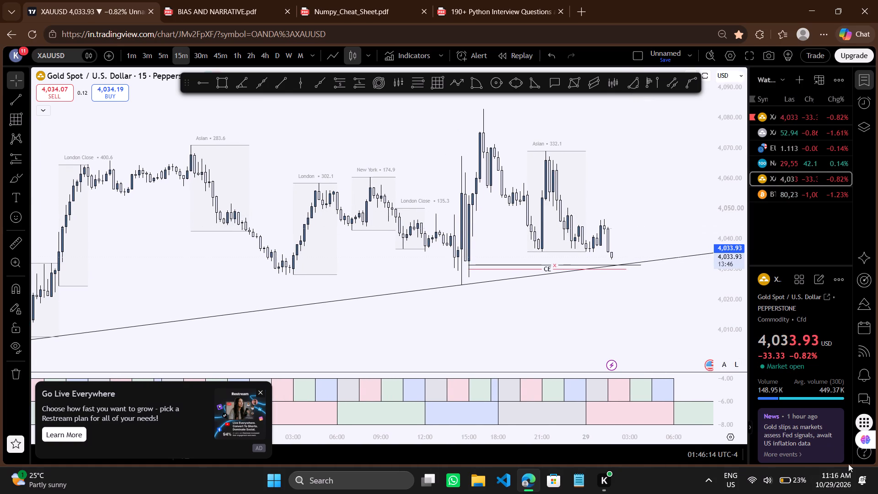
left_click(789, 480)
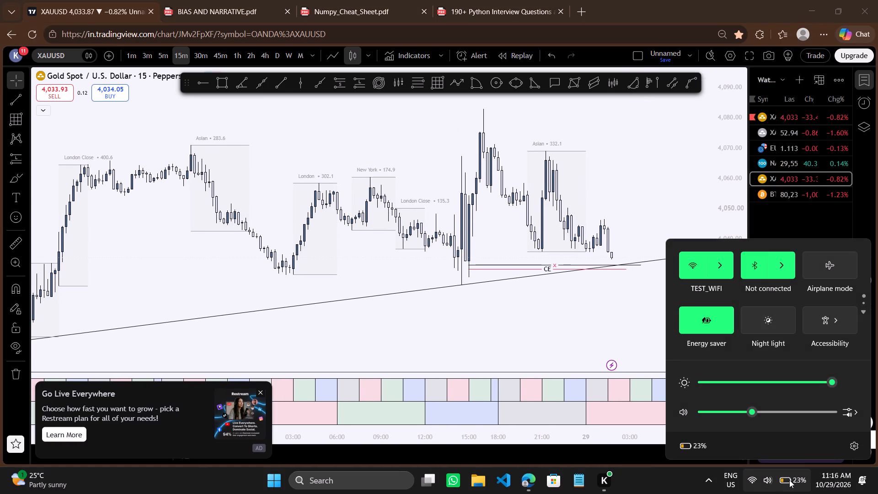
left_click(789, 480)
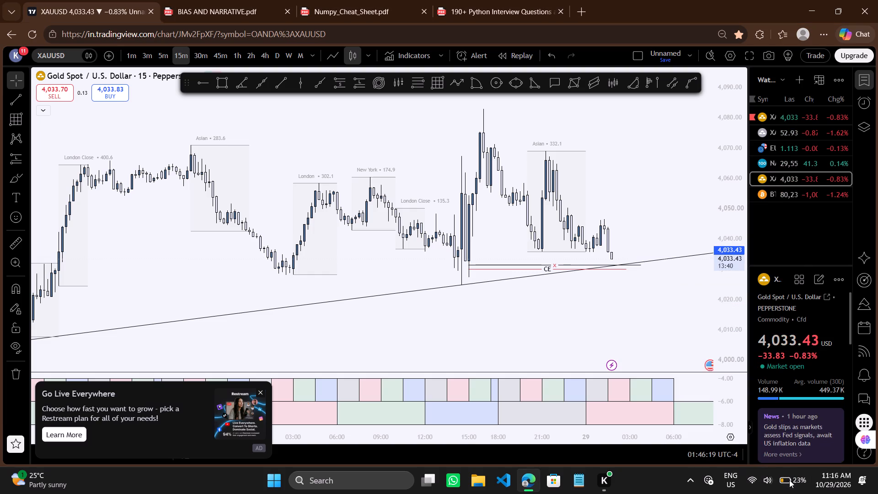
Save the unnamed chart layout.
left_click(665, 55)
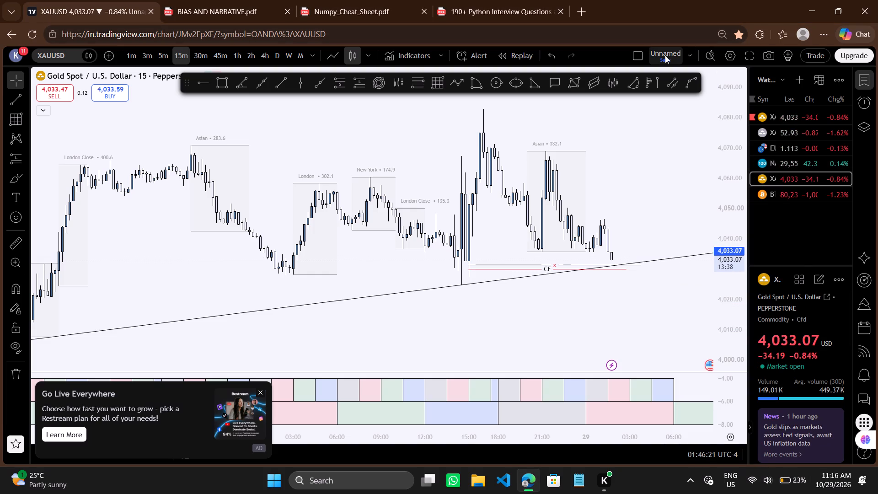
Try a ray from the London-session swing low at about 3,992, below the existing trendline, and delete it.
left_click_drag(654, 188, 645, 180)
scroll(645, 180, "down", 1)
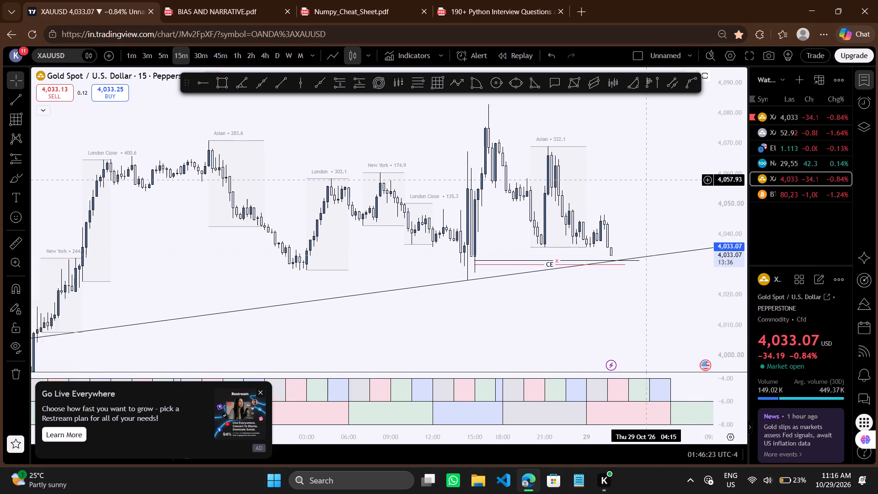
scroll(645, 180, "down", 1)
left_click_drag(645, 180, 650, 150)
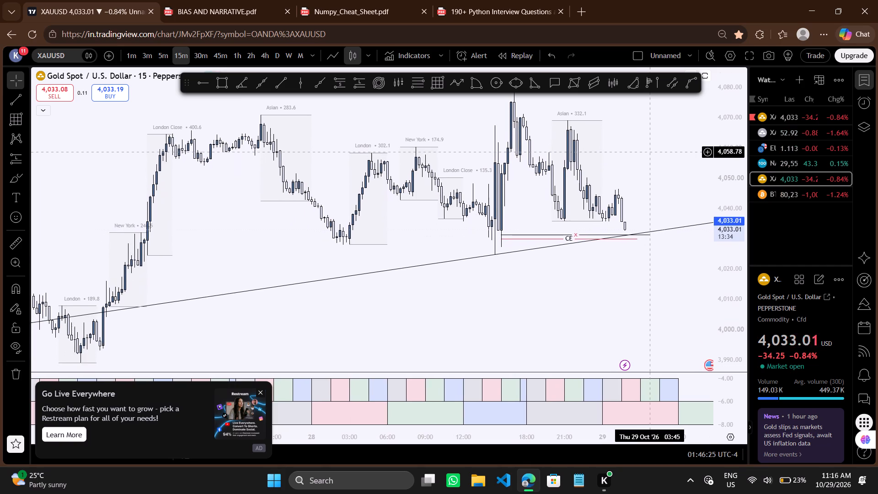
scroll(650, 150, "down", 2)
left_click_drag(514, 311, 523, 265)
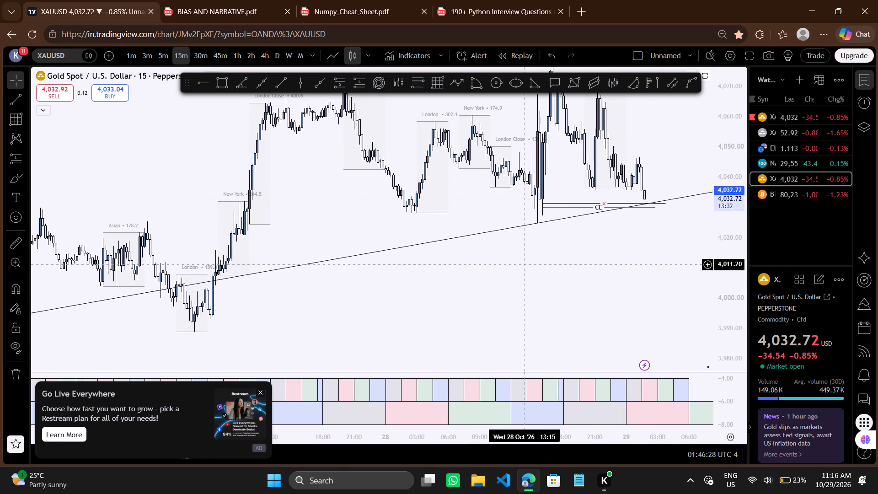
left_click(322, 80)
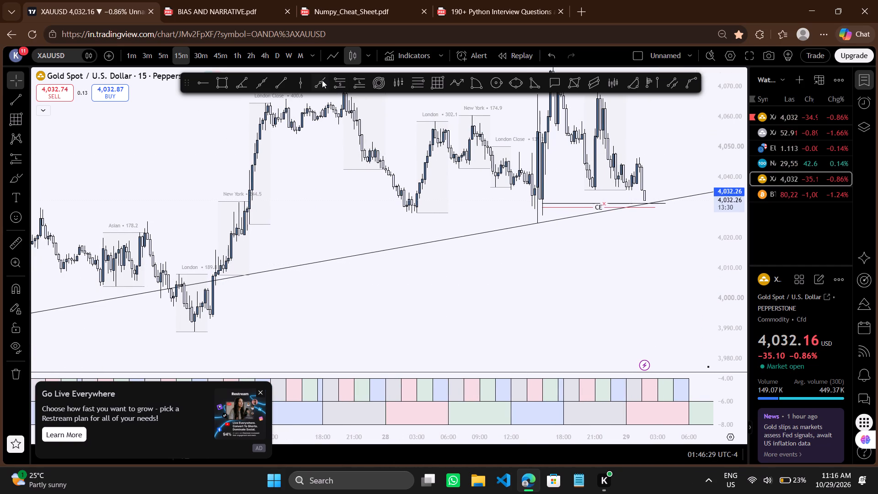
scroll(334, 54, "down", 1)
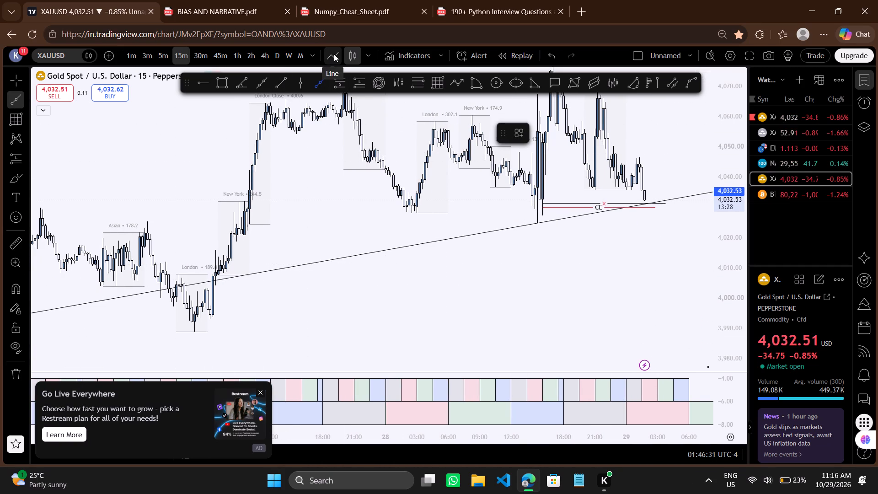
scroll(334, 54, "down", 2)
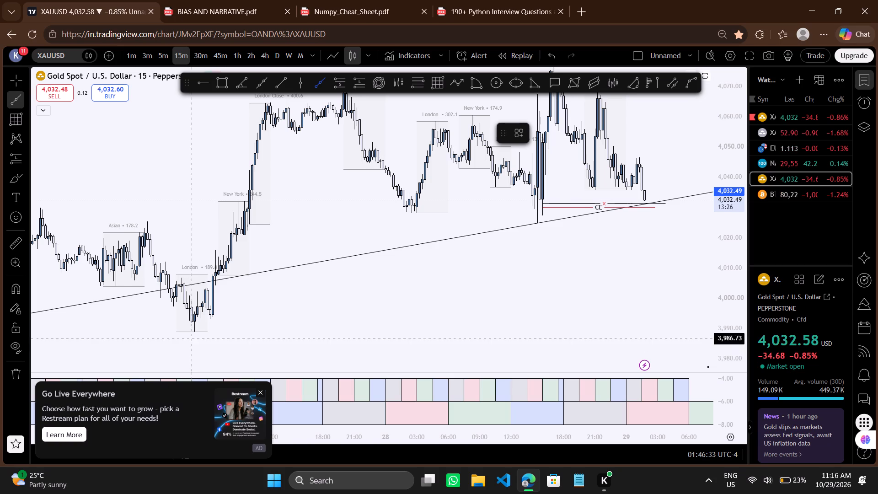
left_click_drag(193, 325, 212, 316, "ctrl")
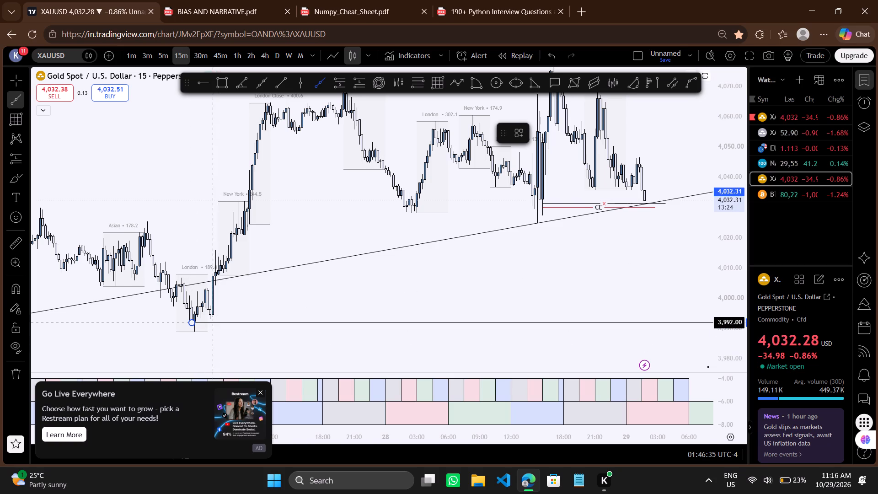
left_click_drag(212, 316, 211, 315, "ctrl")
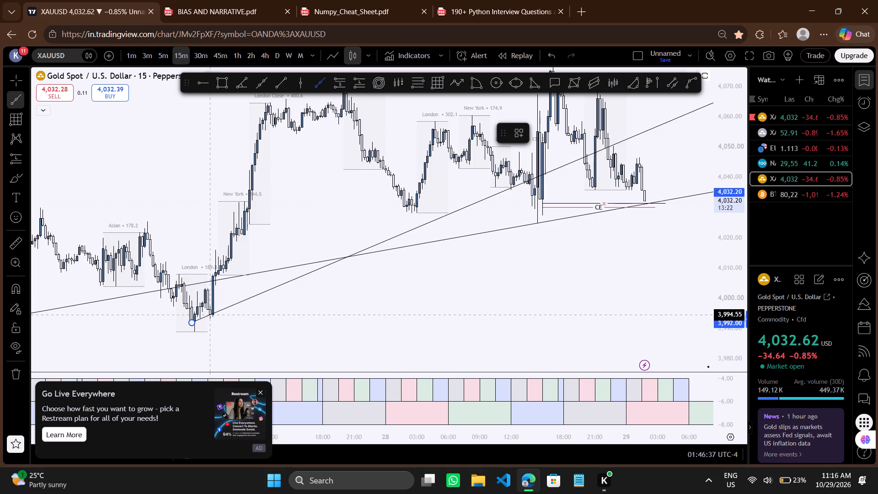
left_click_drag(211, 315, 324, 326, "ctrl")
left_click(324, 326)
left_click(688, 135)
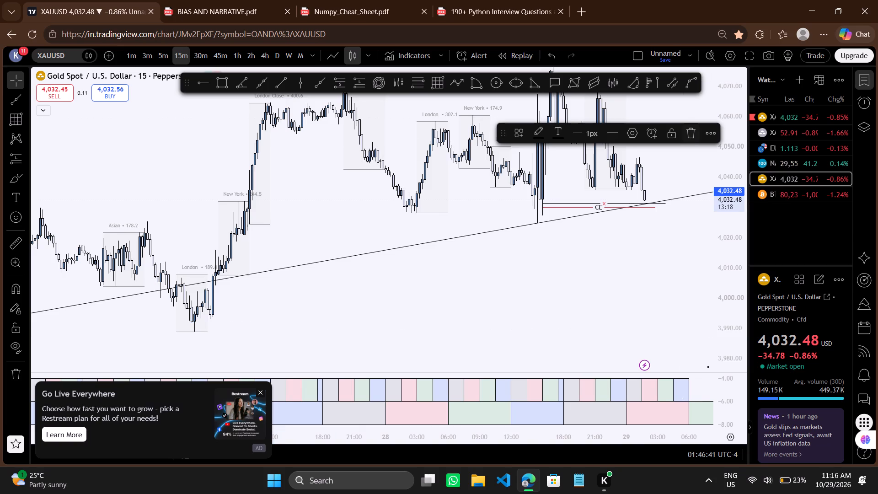
Examine the rising trendline from its origin through the 15-minute swing lows up to the latest candles.
scroll(548, 218, "down", 5)
left_click_drag(590, 314, 592, 191)
scroll(592, 191, "up", 1)
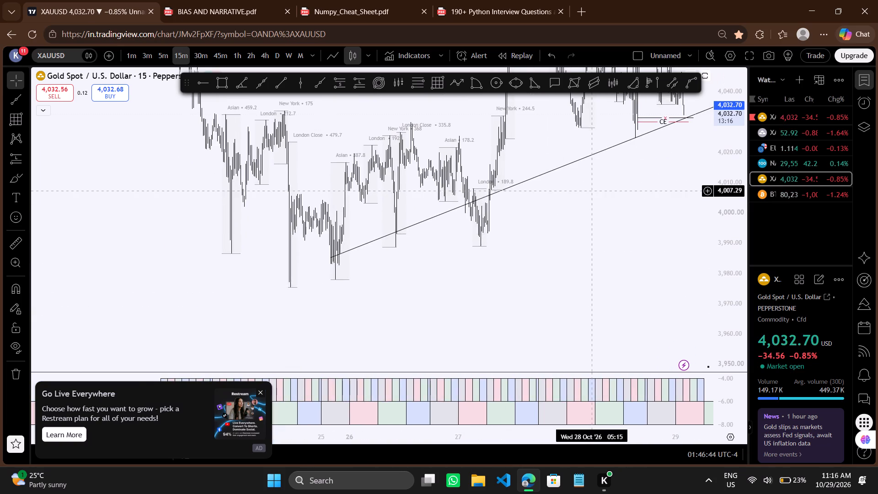
scroll(592, 191, "up", 1)
left_click_drag(739, 196, 733, 231)
left_click_drag(675, 235, 627, 253)
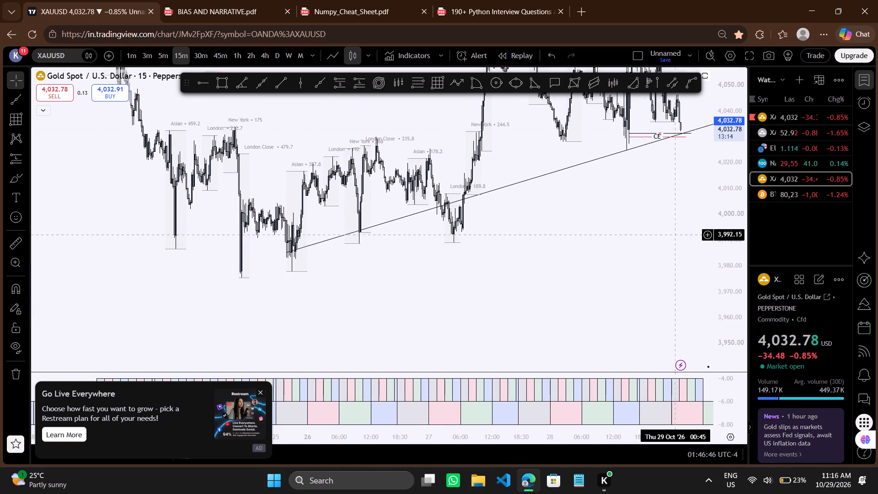
left_click_drag(627, 253, 505, 331)
scroll(505, 331, "up", 1)
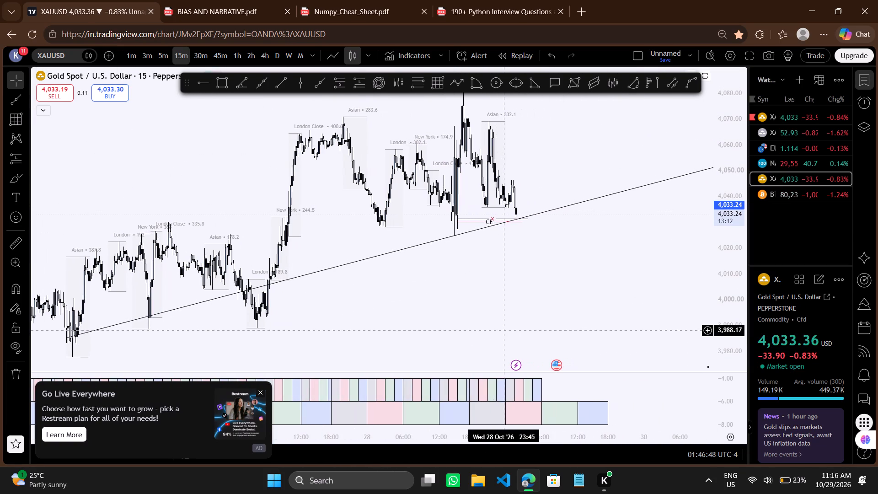
Show the 15-minute price data as a line chart and examine its swings against the rising trendline.
left_click(335, 56)
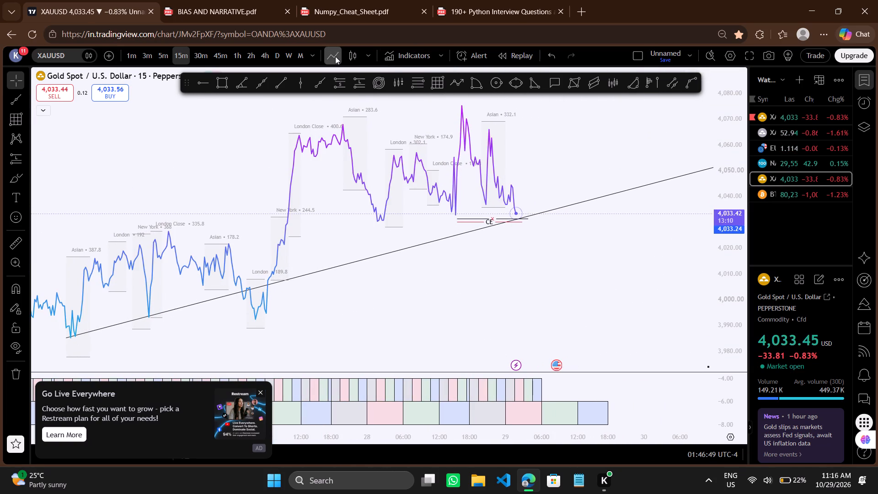
left_click_drag(516, 249, 545, 252)
scroll(545, 252, "up", 1)
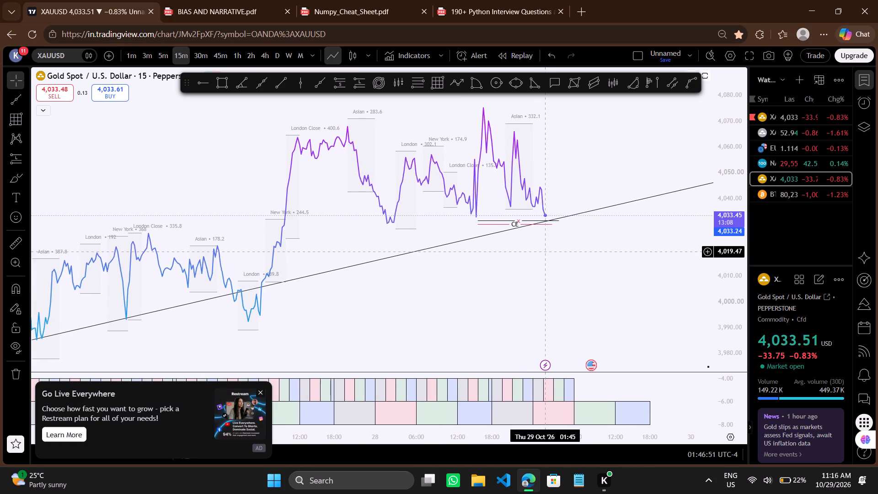
scroll(545, 252, "up", 1)
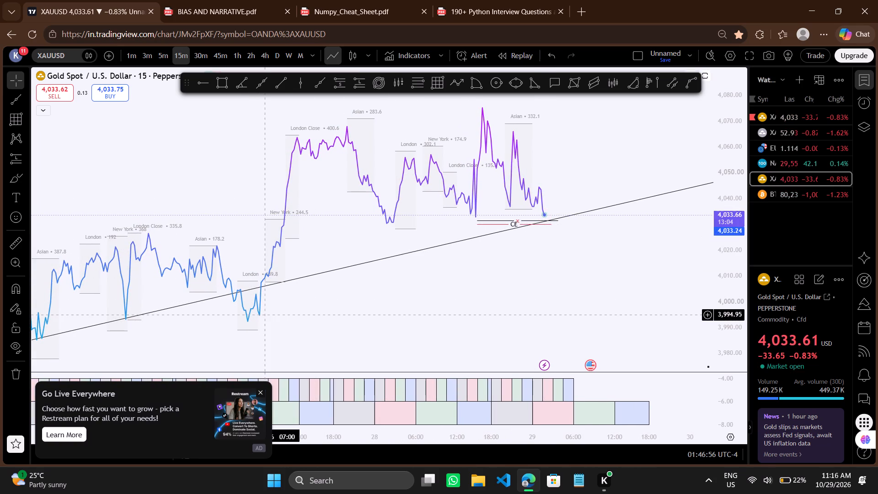
left_click_drag(385, 311, 486, 234)
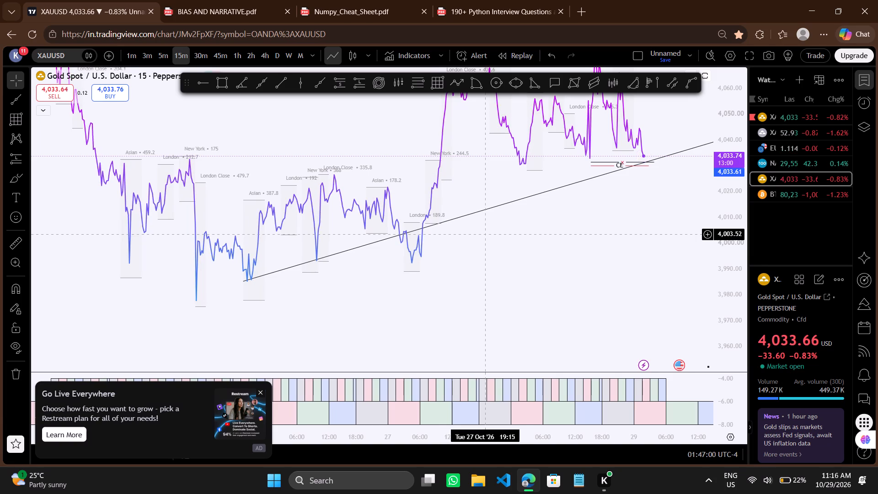
scroll(486, 234, "up", 1)
left_click_drag(486, 234, 476, 249)
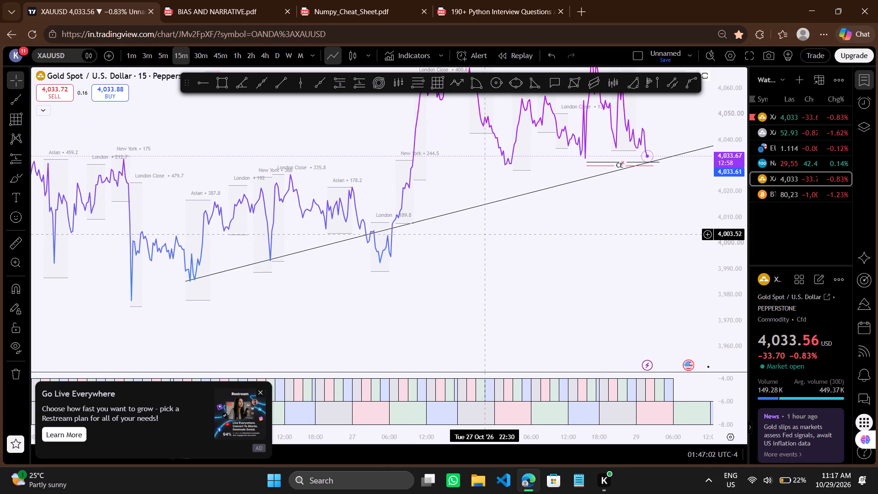
left_click_drag(476, 249, 468, 261)
left_click_drag(468, 261, 475, 294)
Dismiss the advertisement covering part of the session-block indicator pane.
left_click(260, 393)
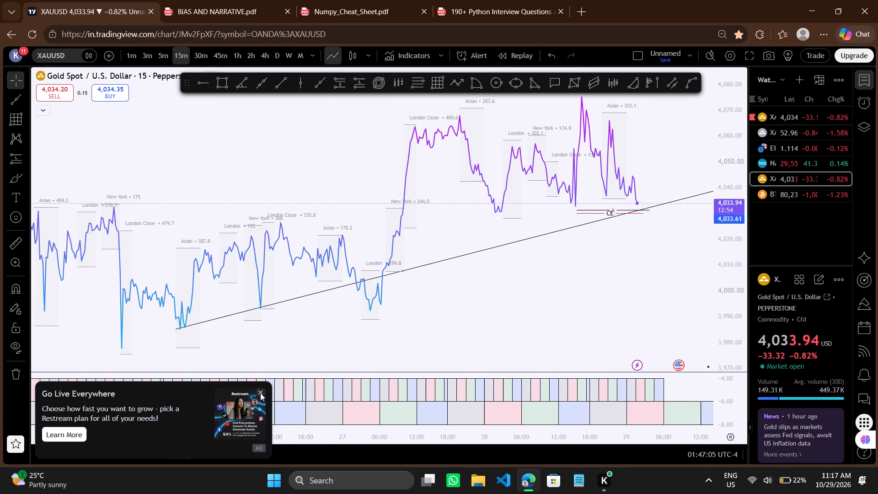
Extend the "CE" and "x" level lines forward in time to about 05:30 on 29 Oct.
left_click_drag(721, 272, 721, 290)
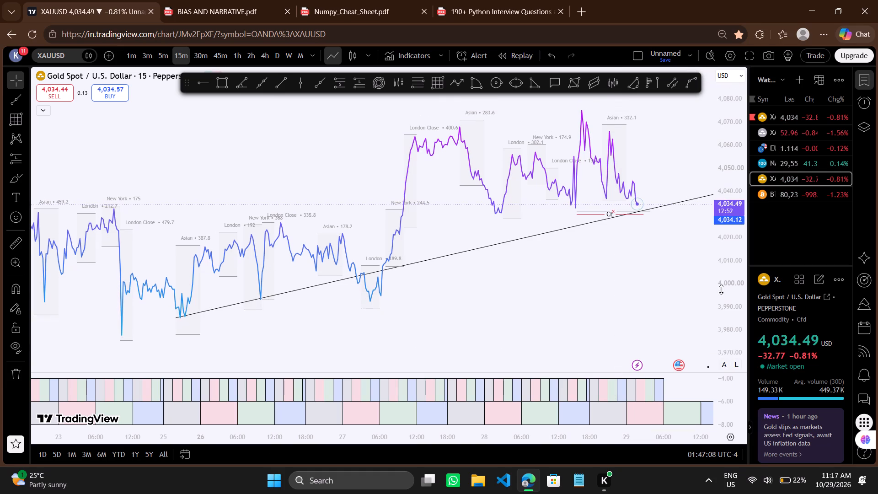
left_click_drag(668, 281, 646, 293)
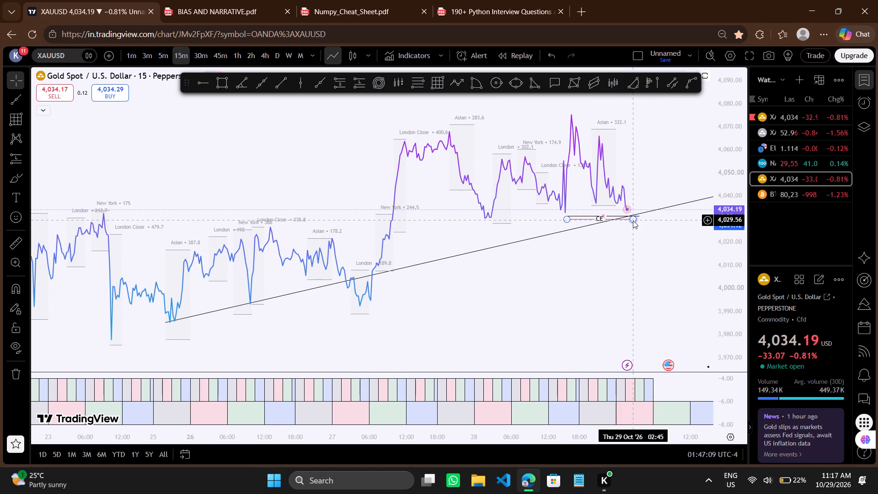
left_click_drag(633, 220, 651, 220)
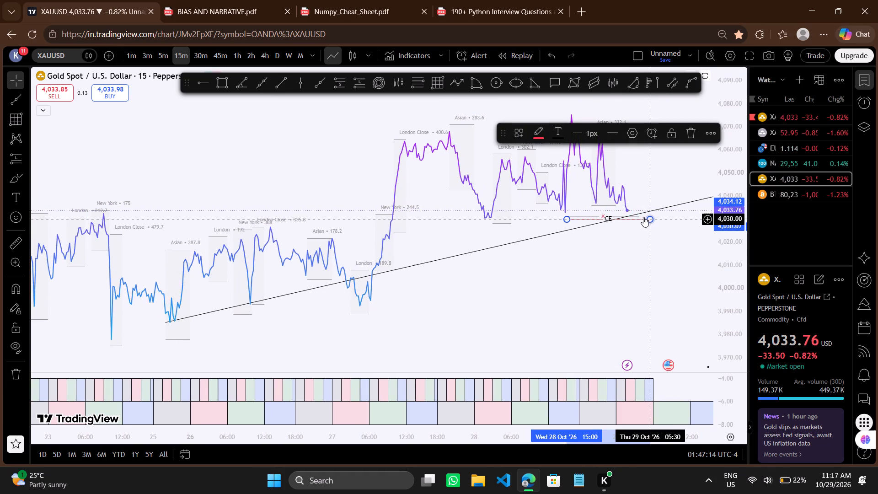
left_click_drag(642, 214, 650, 213)
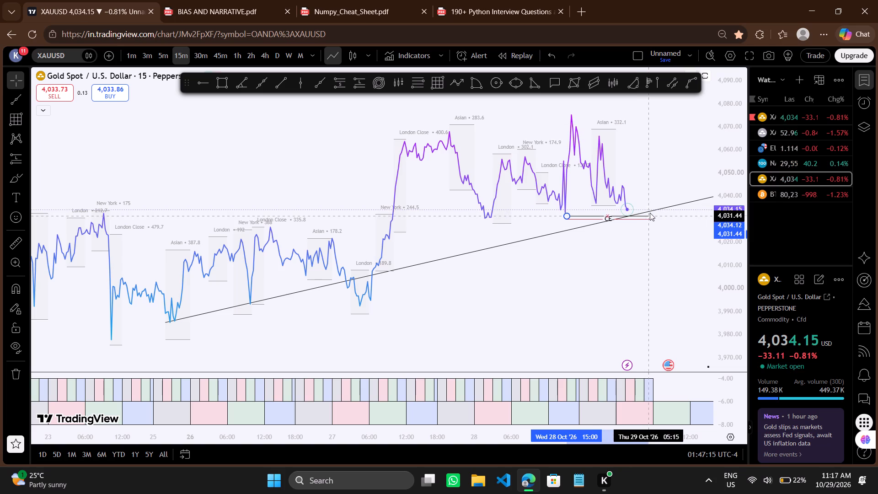
Set the text size of the "CE" line's label to 10.
left_click(644, 220)
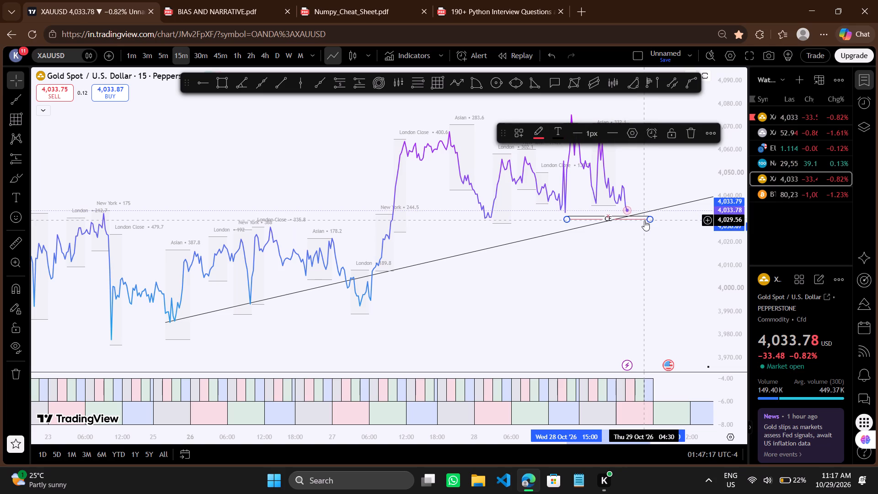
double_click(644, 220)
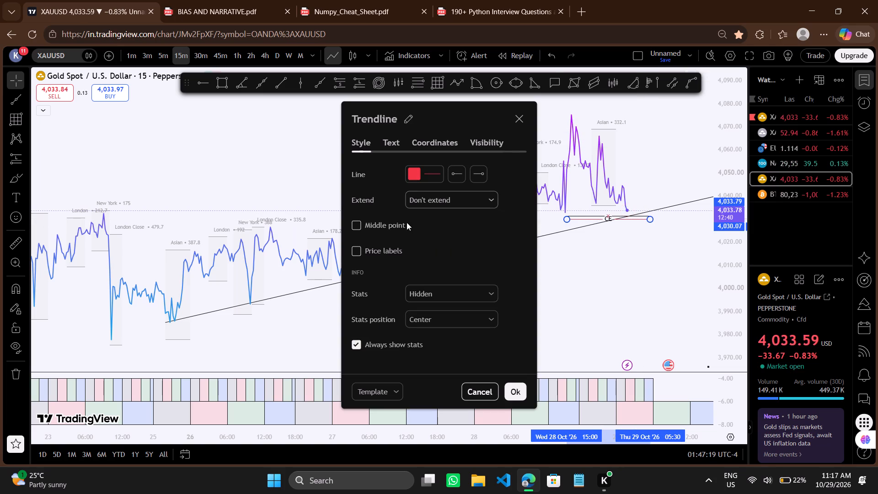
scroll(393, 267, "down", 1)
left_click(391, 139)
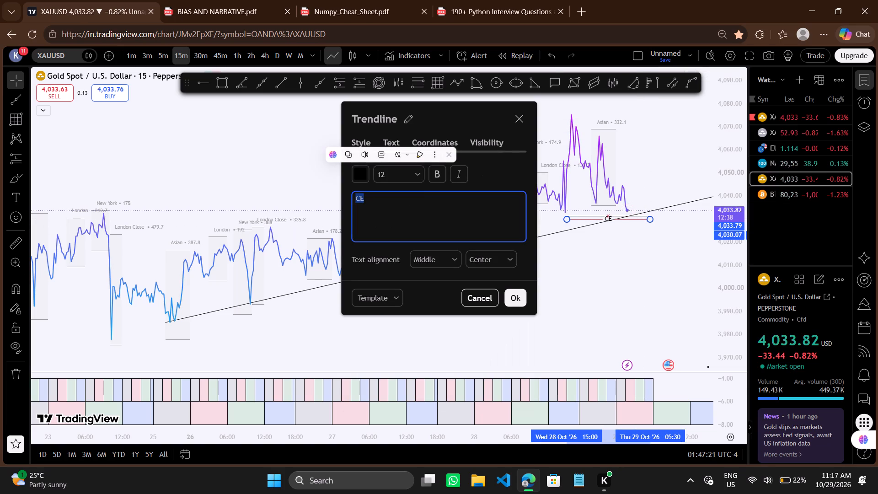
left_click(404, 173)
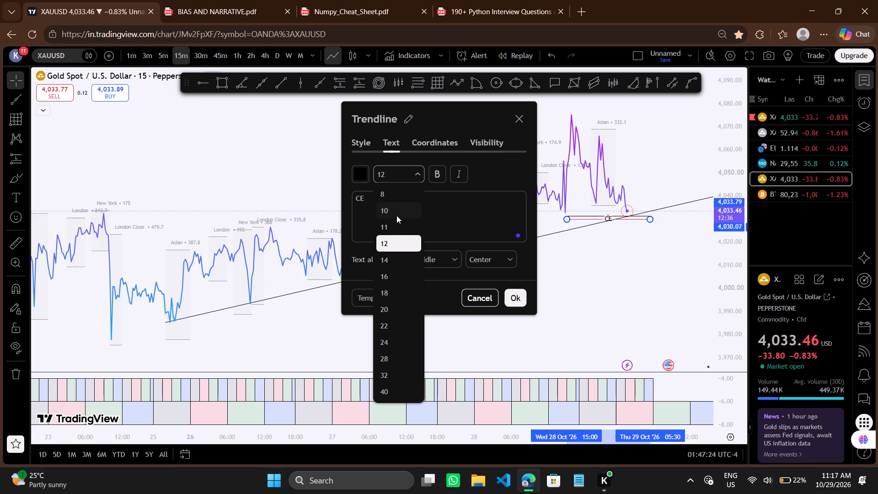
left_click(388, 212)
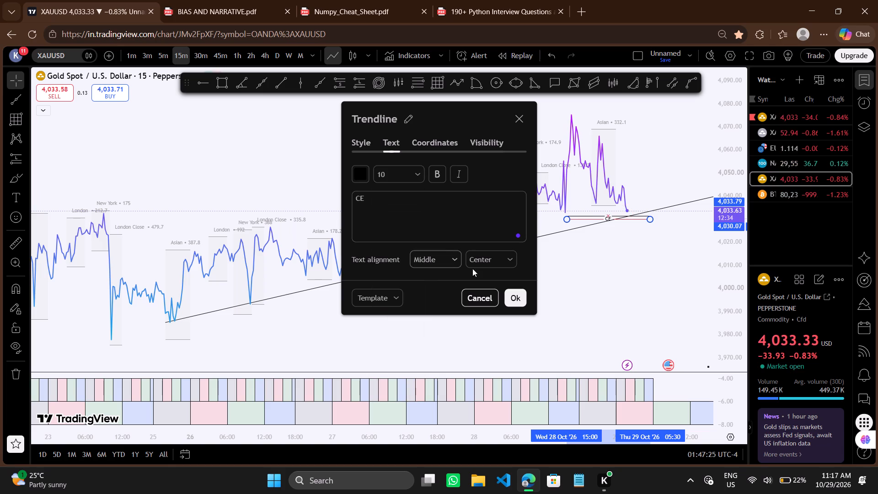
left_click(514, 298)
Examine the line chart around the extended "x" and "CE" levels at different price scales, and return to candles.
left_click_drag(718, 282, 687, 154)
left_click_drag(656, 257, 605, 249)
scroll(605, 249, "up", 3)
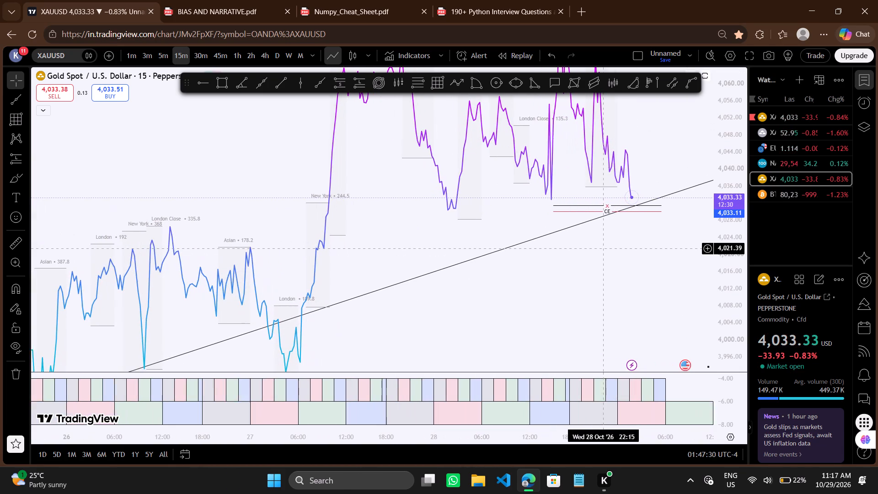
left_click_drag(636, 280, 612, 272)
scroll(612, 272, "up", 1)
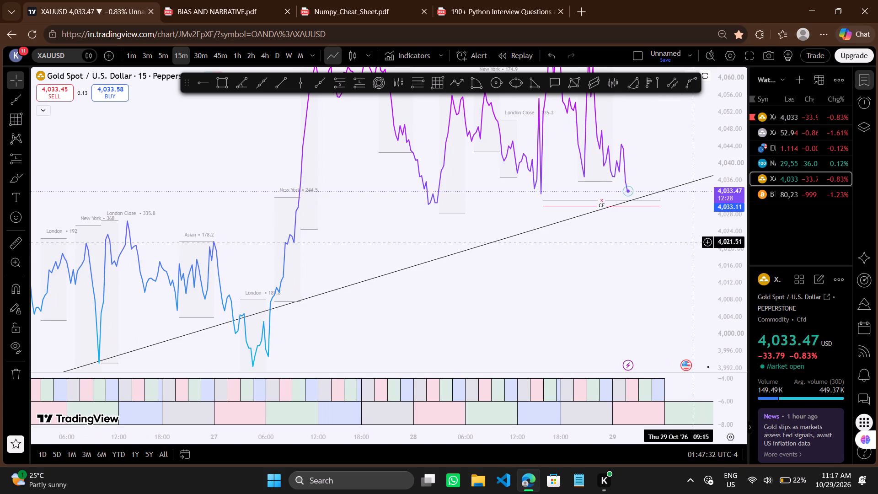
left_click_drag(726, 230, 728, 276)
left_click_drag(670, 144, 664, 157)
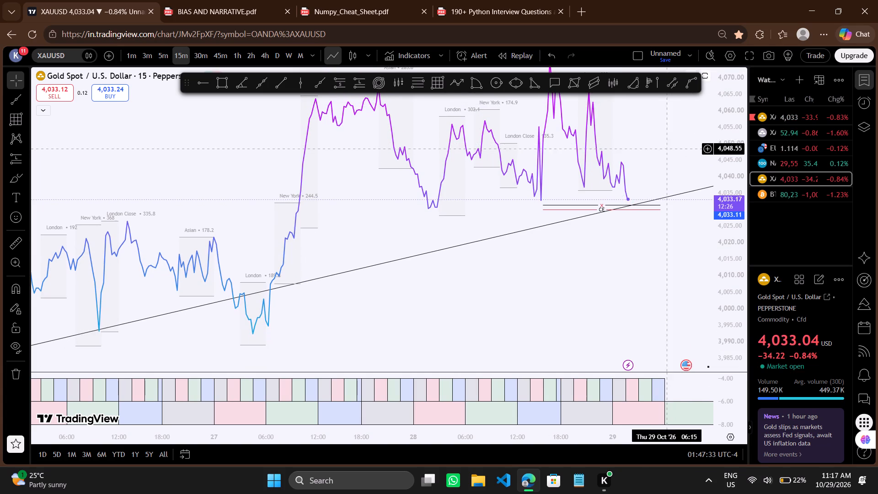
left_click_drag(664, 157, 636, 184)
left_click(351, 57)
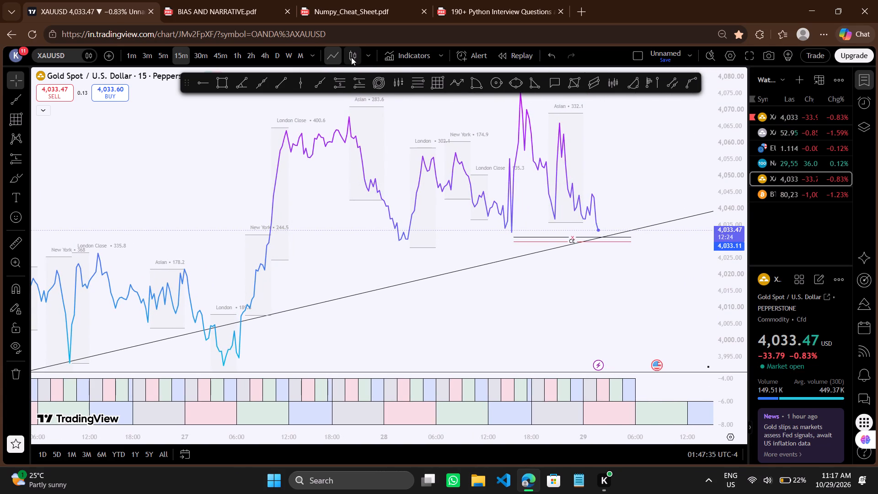
Examine the latest 15-minute candles against the "x" and "CE" levels and the rising trendline.
scroll(543, 239, "up", 3)
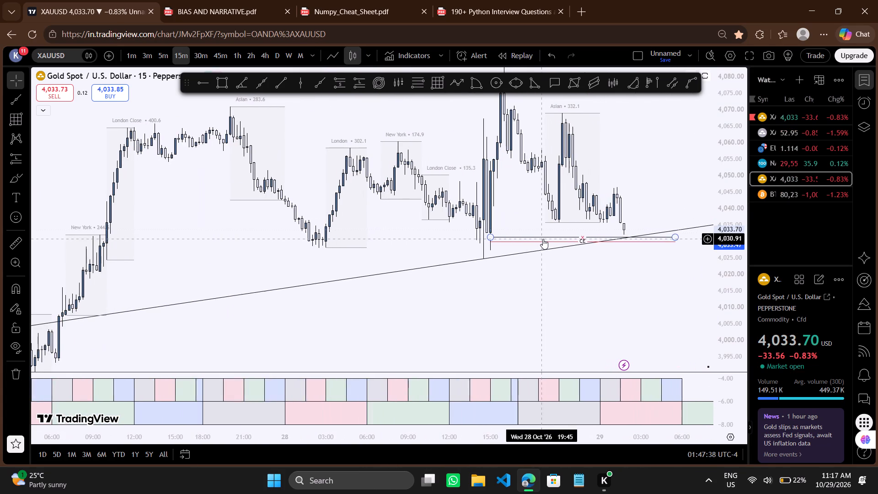
left_click_drag(723, 172, 723, 220)
left_click_drag(691, 178, 595, 192)
scroll(595, 192, "down", 1)
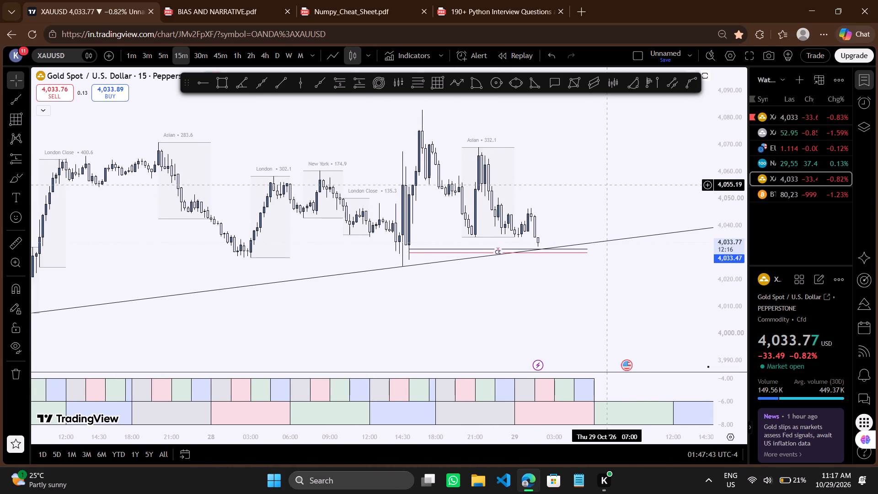
left_click_drag(607, 185, 558, 192)
scroll(558, 192, "up", 1)
left_click_drag(558, 192, 538, 190)
left_click_drag(538, 190, 529, 187)
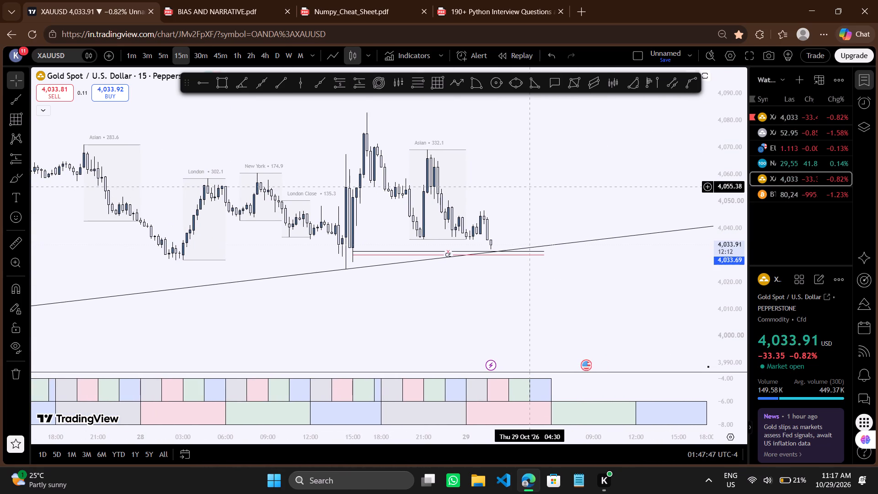
Switch to the 5-minute chart and examine how price approaches the "x" and "CE" levels and the rising trendline.
left_click(154, 58)
left_click(165, 58)
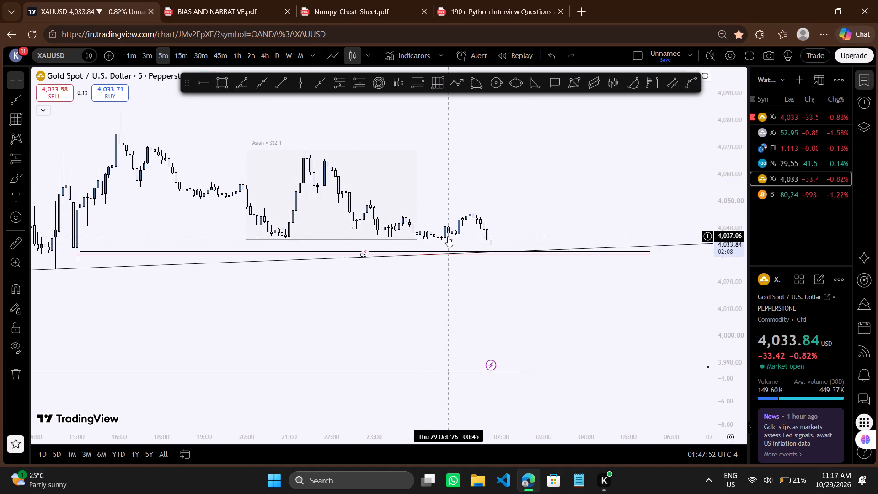
scroll(448, 236, "down", 2)
left_click_drag(729, 345, 691, 243)
left_click_drag(597, 330, 630, 274)
scroll(630, 274, "up", 1)
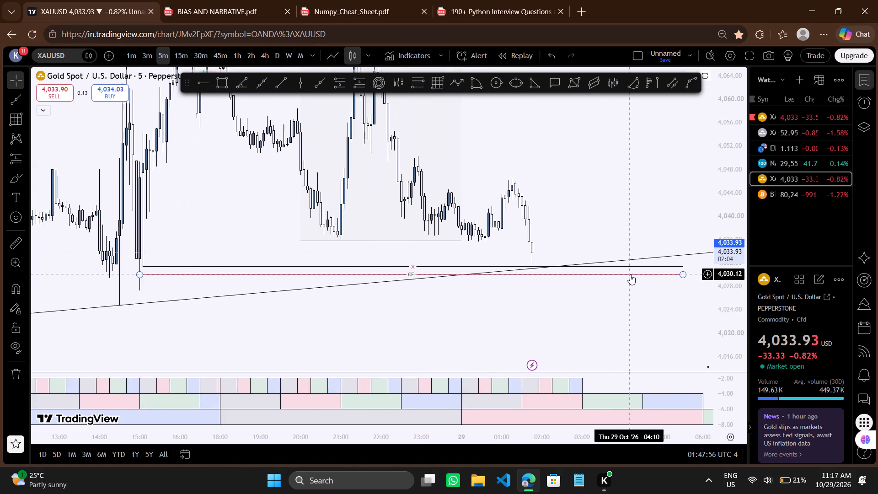
left_click_drag(605, 310, 612, 293)
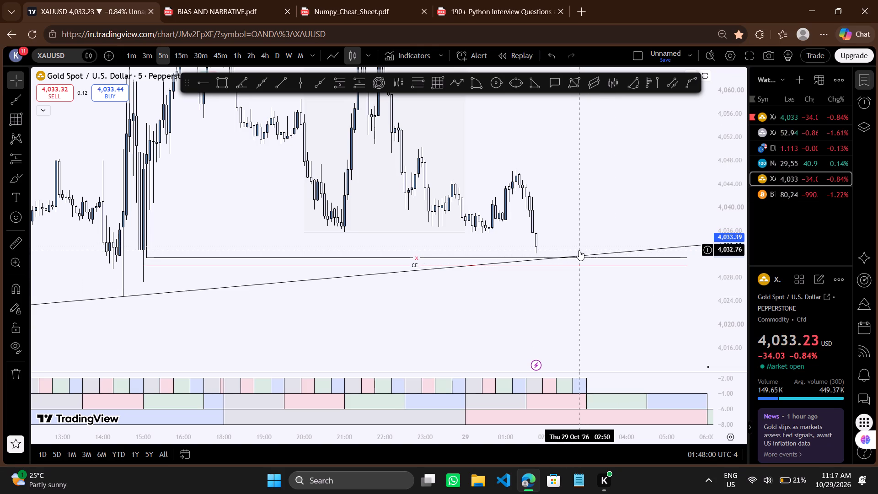
left_click(589, 195)
left_click_drag(593, 193, 599, 195)
left_click_drag(599, 195, 586, 222)
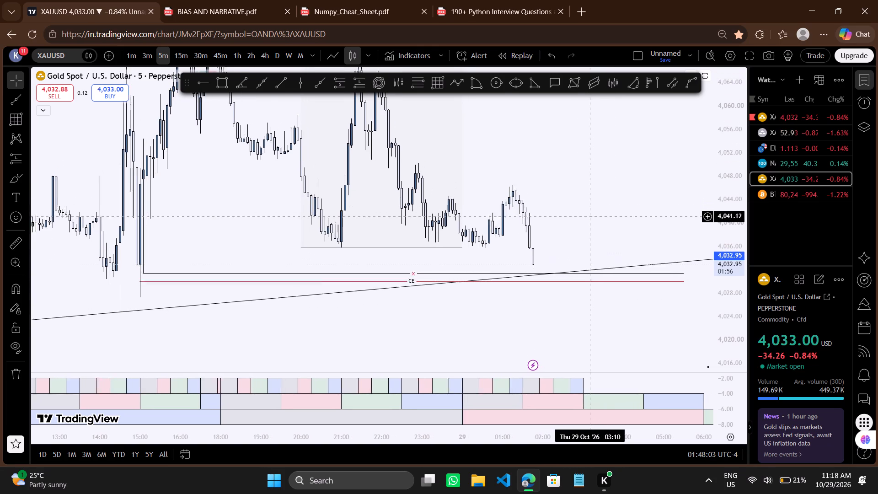
left_click_drag(586, 222, 583, 226)
scroll(583, 226, "up", 1)
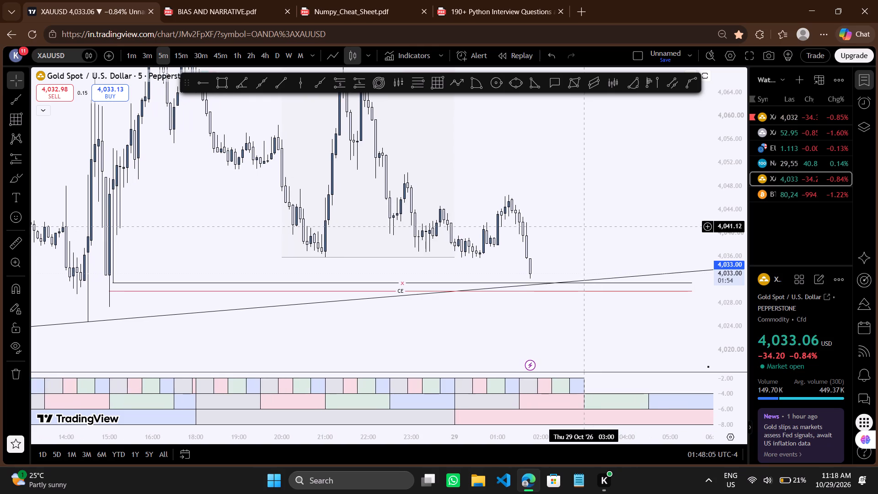
left_click_drag(592, 227, 632, 224)
scroll(632, 224, "right", 1)
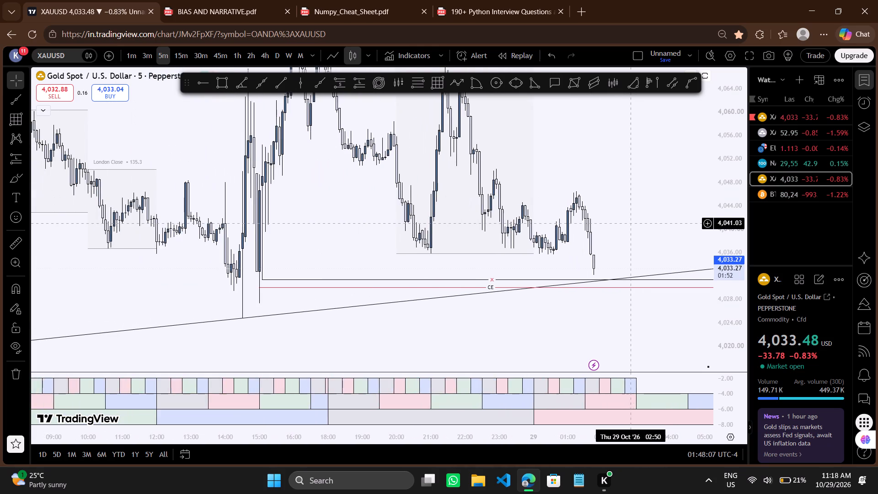
Examine the latest 5-minute candles as price falls toward the "x" and "CE" levels and the rising trendline.
scroll(632, 224, "right", 1)
left_click_drag(632, 224, 637, 231)
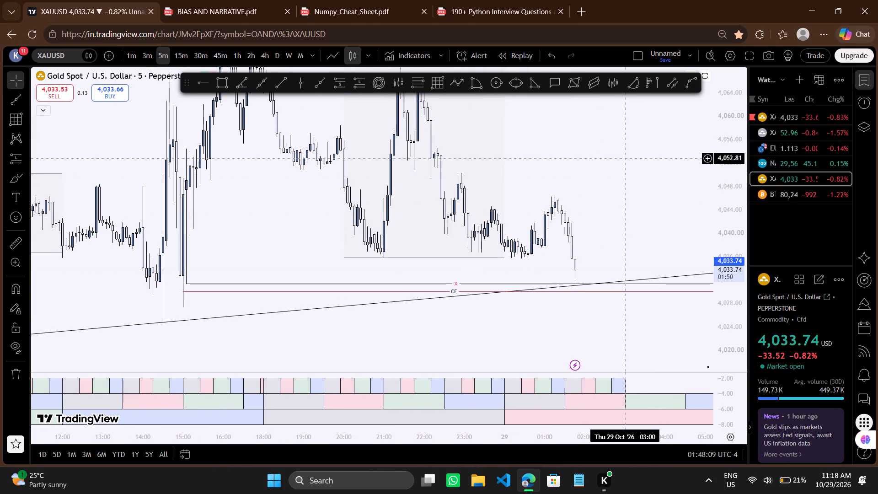
left_click_drag(624, 158, 625, 172)
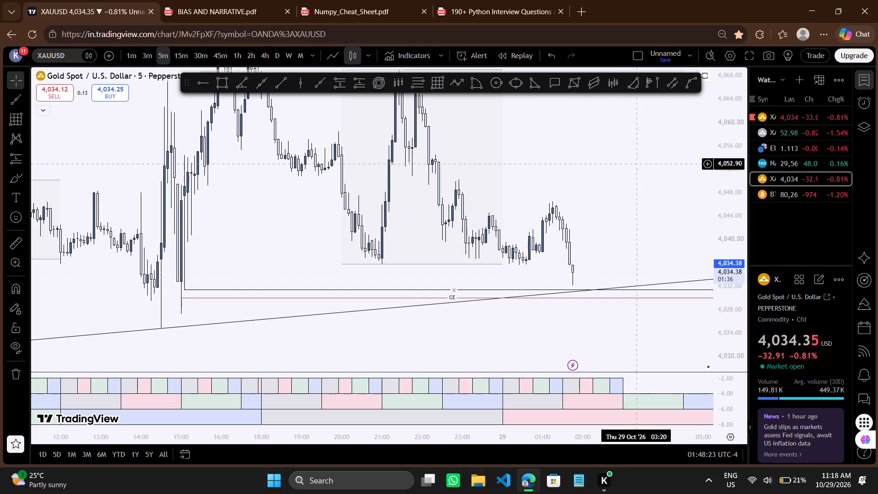
left_click_drag(610, 198, 618, 206)
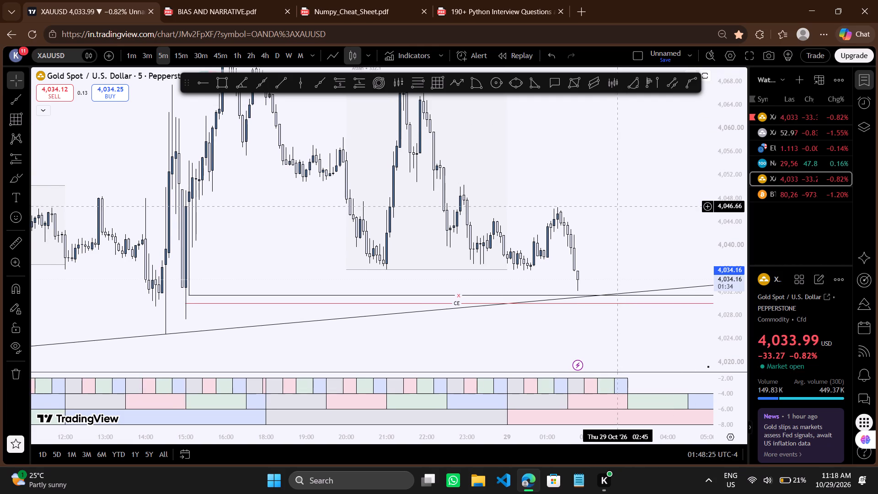
scroll(618, 206, "up", 1)
left_click_drag(618, 196, 623, 199)
left_click(623, 199)
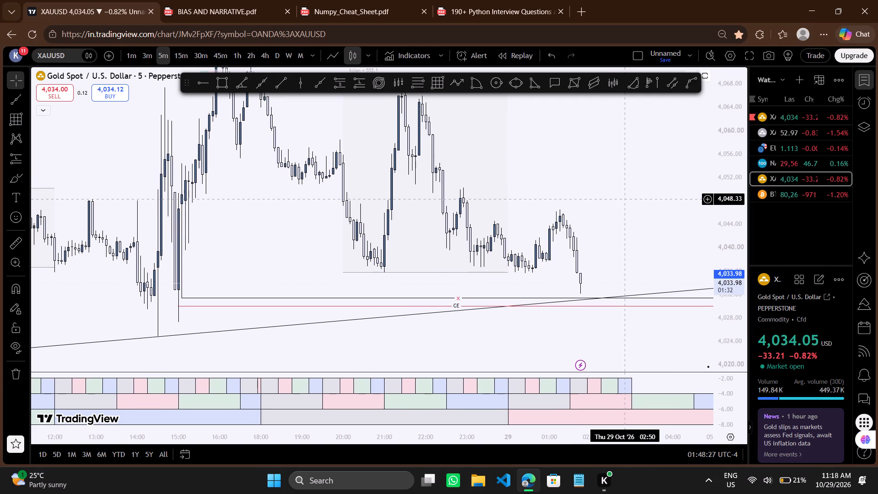
left_click(623, 199)
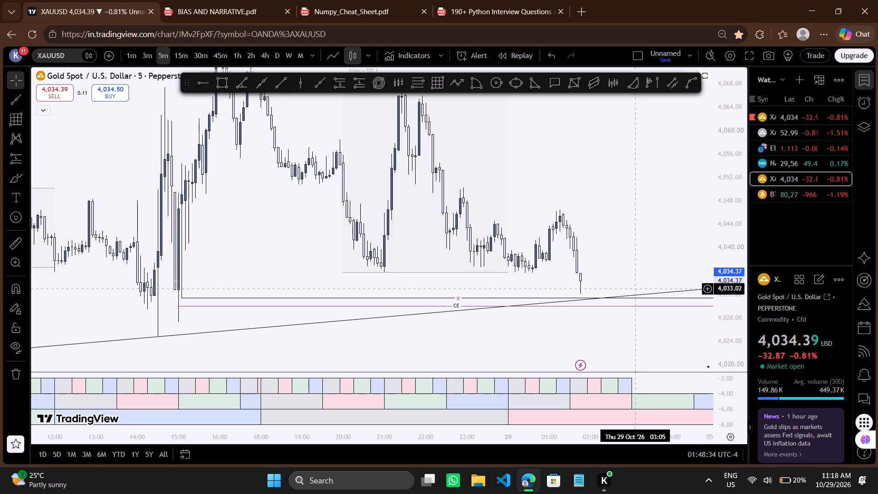
Examine the 5-minute chart at wider and tighter price scales, comparing the Asian session range with the "x" and "CE" levels.
left_click_drag(667, 194, 666, 207)
left_click_drag(738, 222, 726, 284)
left_click_drag(668, 193, 622, 206)
scroll(622, 206, "down", 1)
left_click_drag(671, 224, 634, 214)
scroll(634, 214, "up", 1)
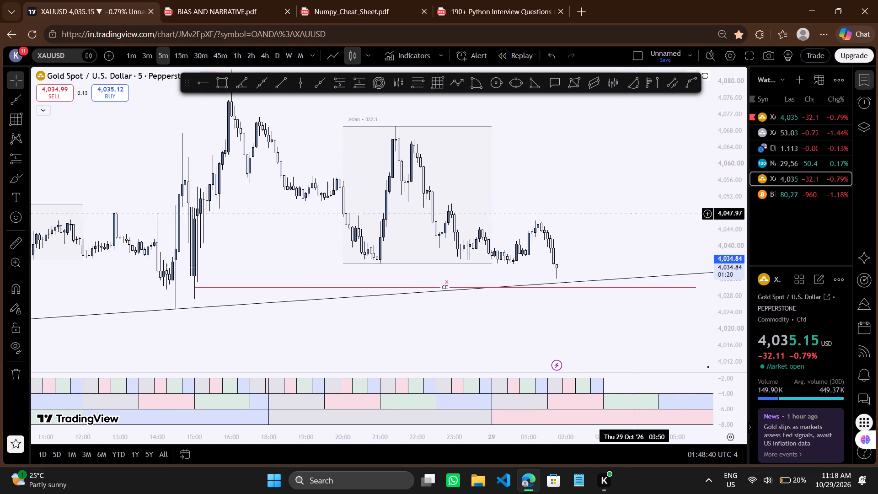
scroll(634, 214, "up", 1)
left_click_drag(728, 313, 681, 205)
left_click_drag(621, 264, 619, 210)
scroll(619, 210, "up", 1)
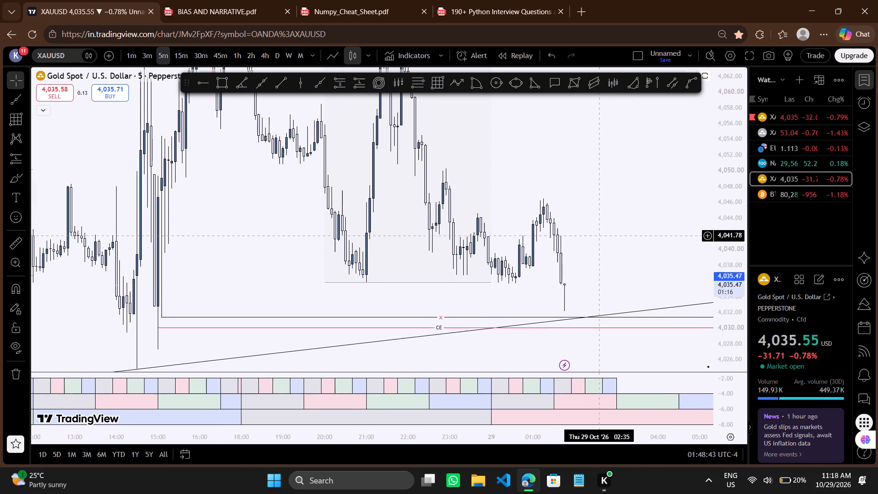
left_click_drag(598, 258, 605, 249)
left_click_drag(604, 259, 631, 279)
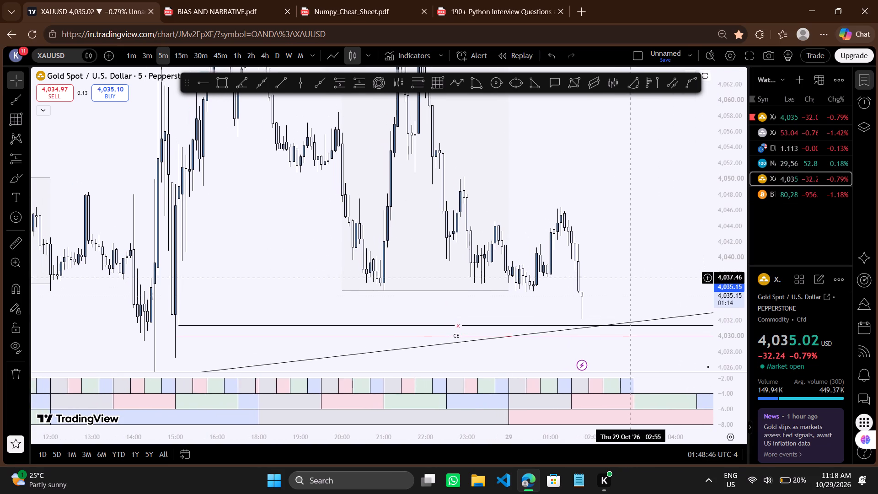
left_click_drag(631, 279, 632, 280)
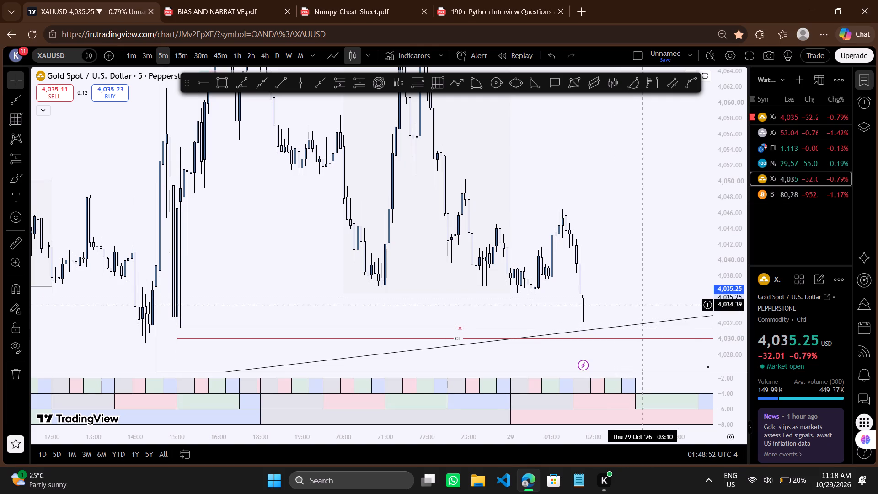
left_click_drag(735, 152, 733, 209)
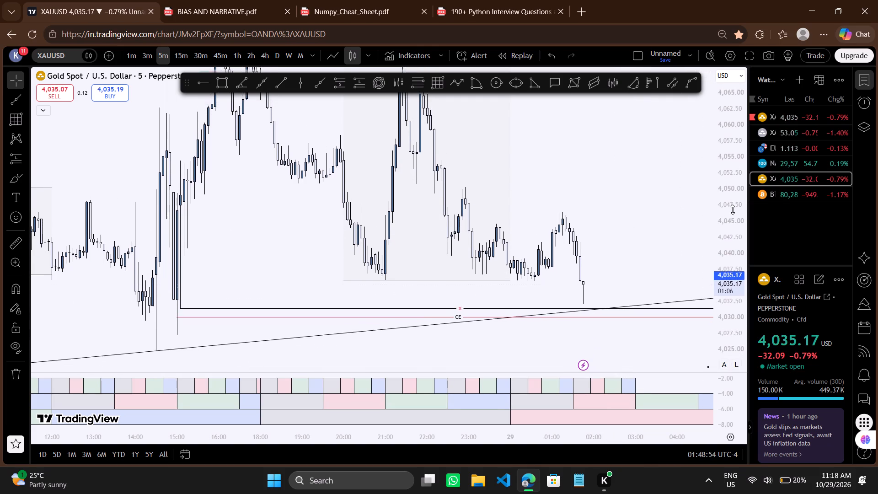
left_click_drag(733, 209, 729, 218)
scroll(544, 193, "down", 1)
left_click_drag(588, 194, 558, 196)
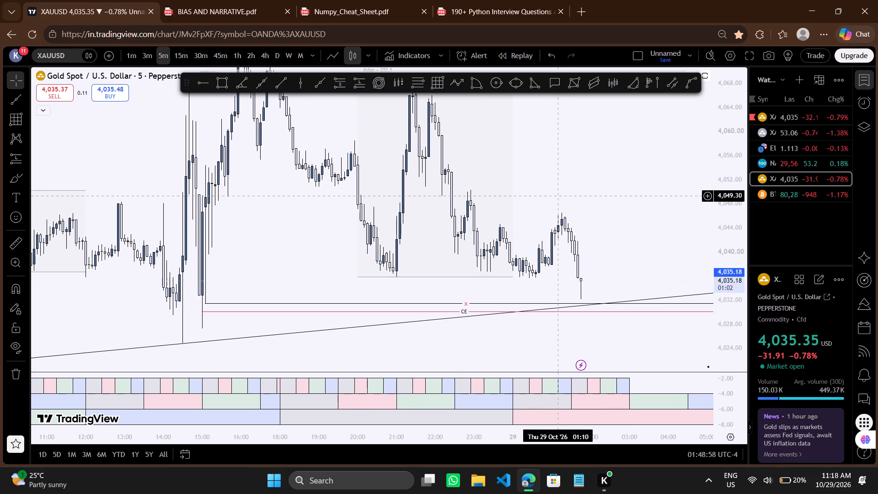
Switch to the 3-minute chart and examine price against the "x" and "CE" levels and the rising trendline.
left_click(144, 56)
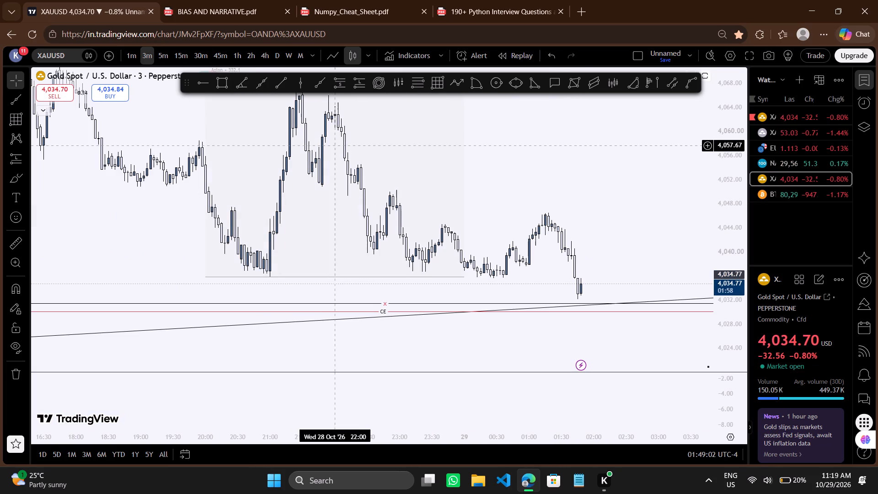
scroll(336, 146, "down", 2)
scroll(336, 146, "up", 2)
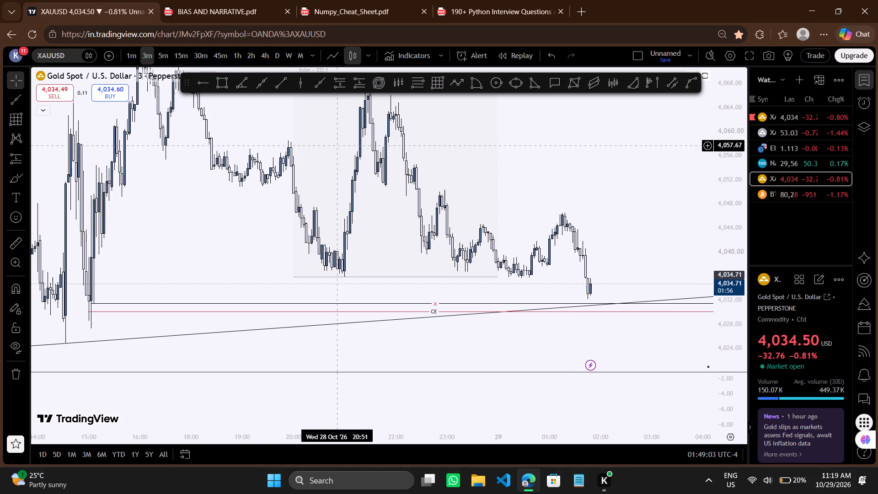
scroll(336, 146, "up", 1)
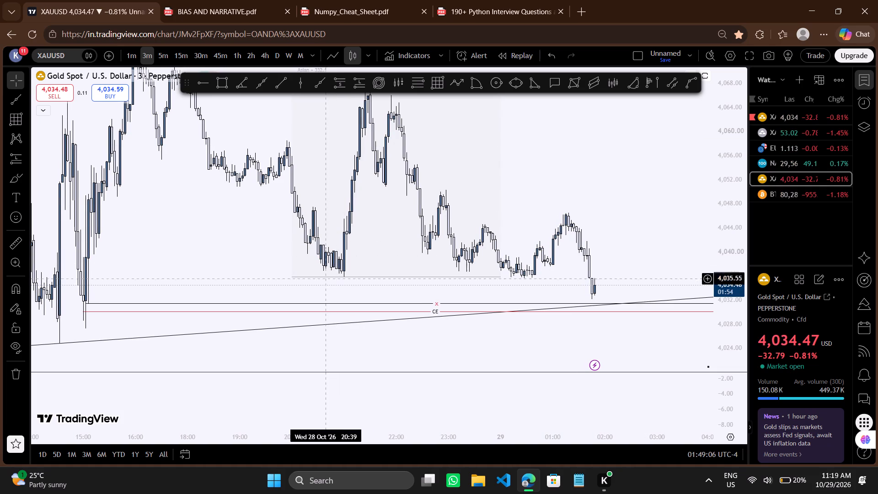
left_click_drag(324, 298, 335, 290)
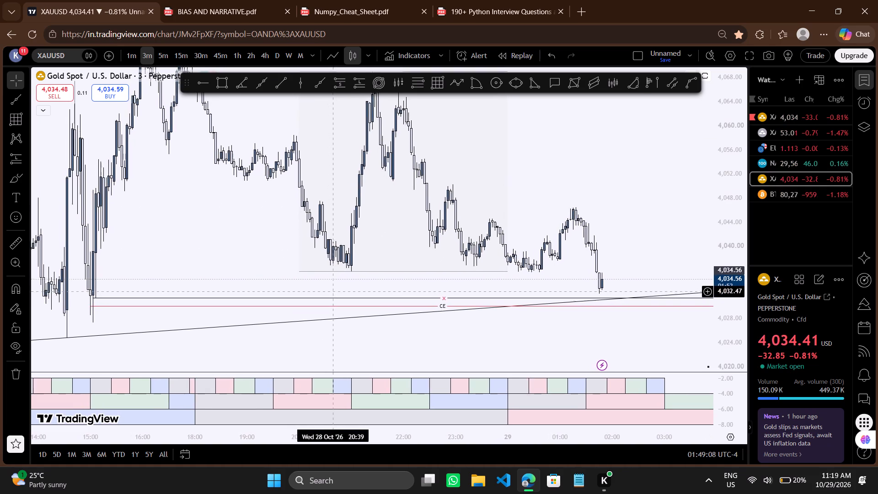
left_click_drag(335, 290, 338, 285)
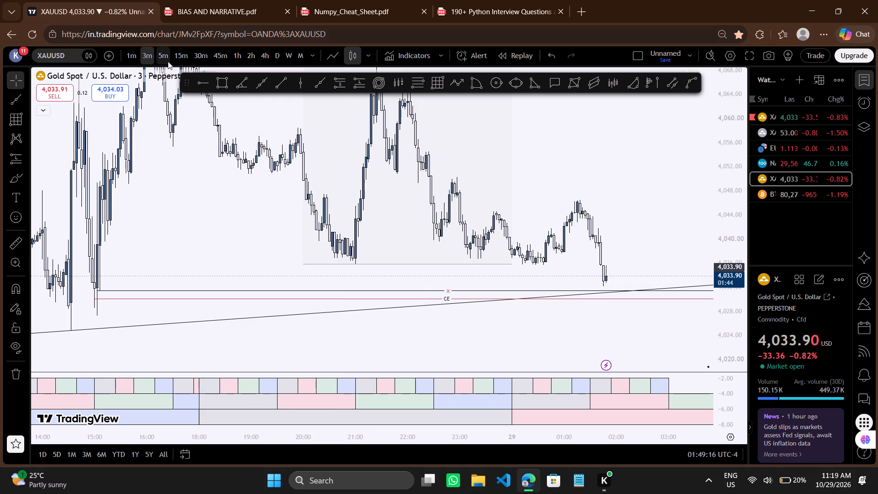
Switch to the 1-minute chart and examine price history back to where the "x" and "CE" levels start.
left_click(130, 54)
scroll(248, 138, "down", 2)
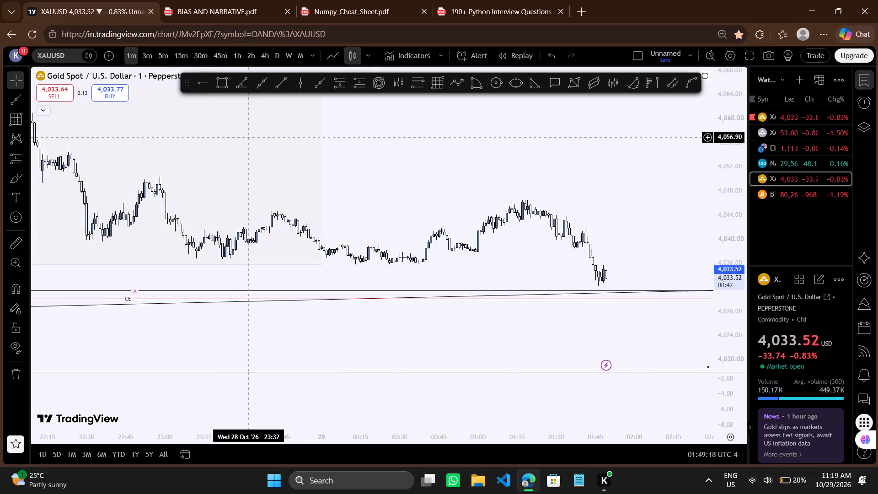
scroll(248, 138, "down", 2)
scroll(278, 212, "down", 2)
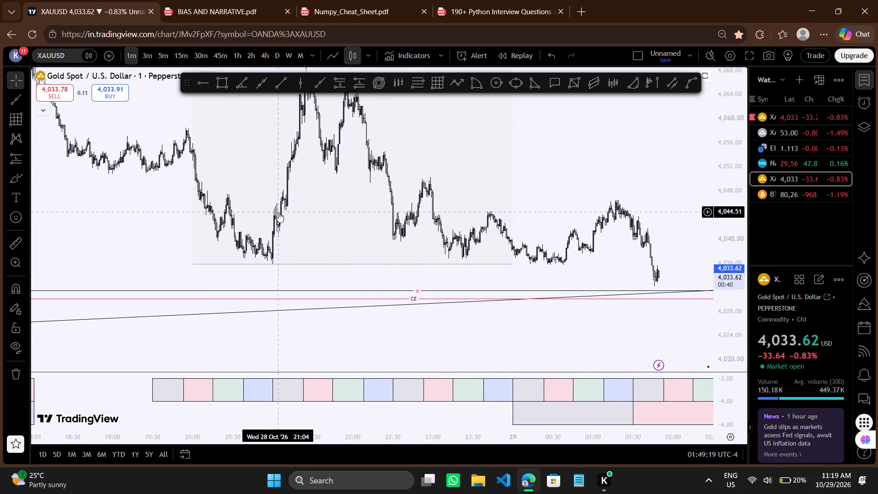
scroll(278, 212, "down", 2)
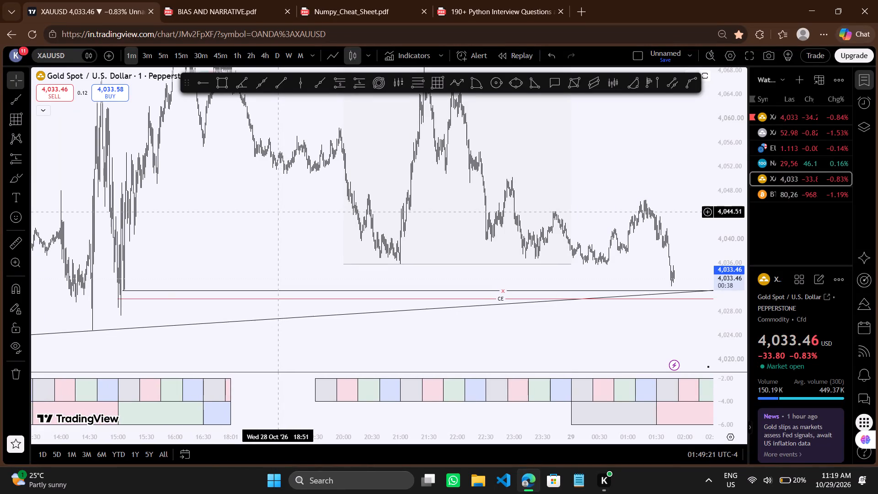
scroll(278, 212, "up", 4)
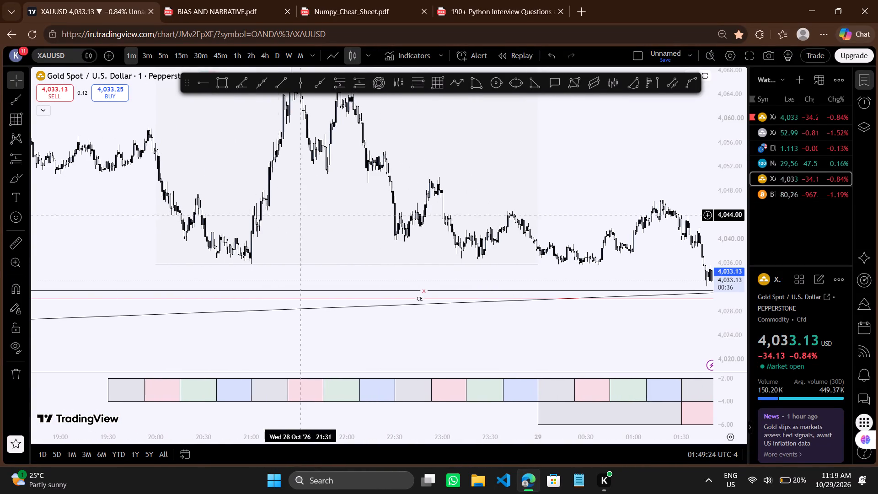
Examine the latest 1-minute candles up close against the two marked levels and the rising trendline.
left_click_drag(629, 330, 346, 353)
scroll(346, 353, "up", 2)
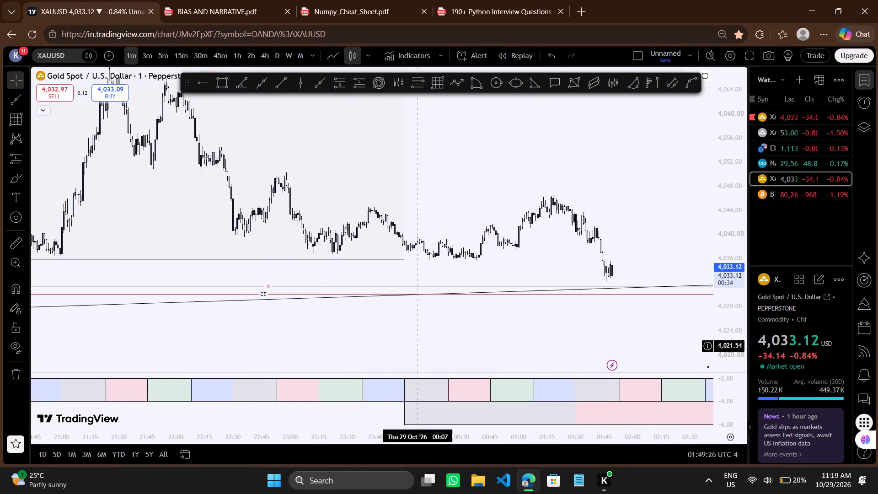
left_click_drag(565, 347, 472, 347)
scroll(472, 347, "up", 1)
left_click_drag(634, 326, 558, 327)
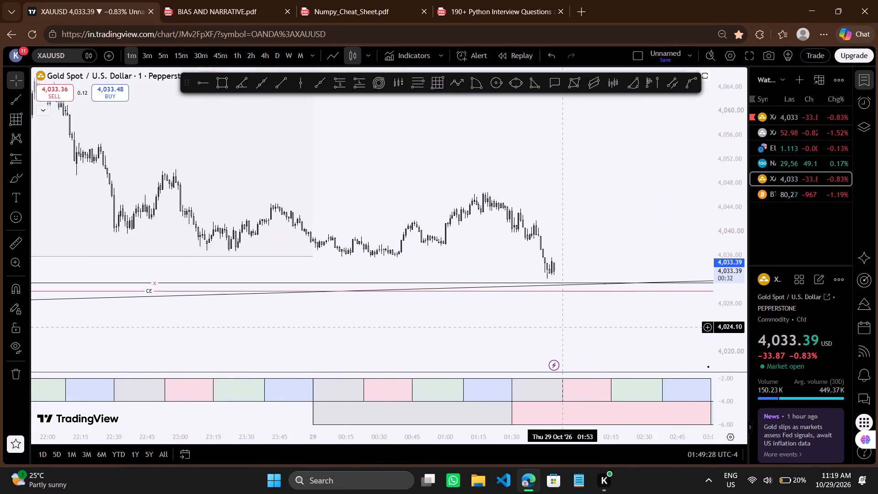
scroll(558, 327, "up", 2)
left_click_drag(629, 321, 512, 333)
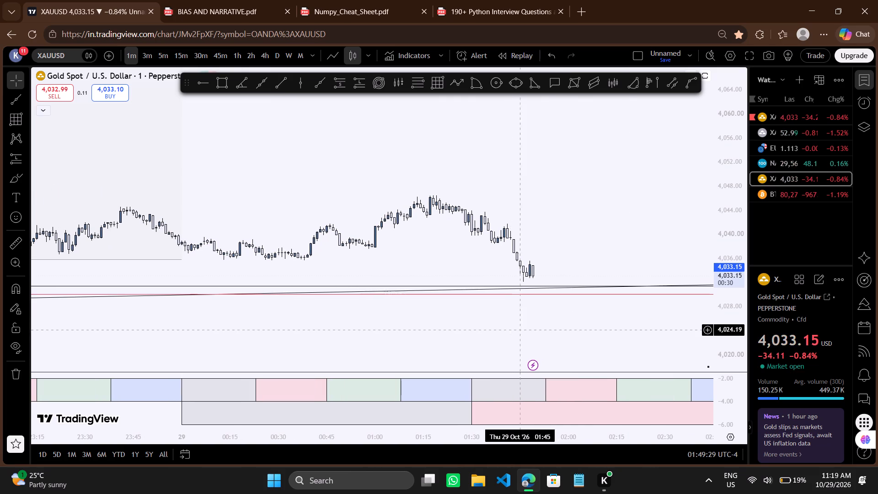
left_click_drag(553, 321, 508, 338)
left_click_drag(739, 317, 676, 166)
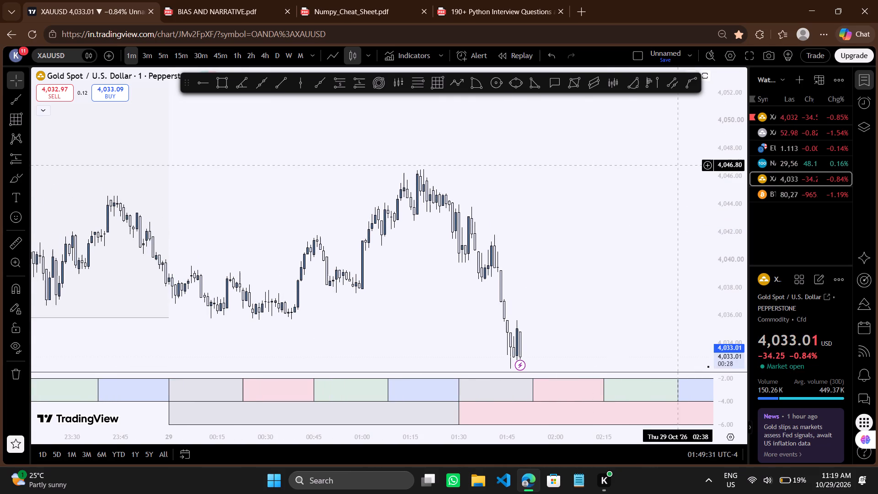
left_click_drag(600, 302, 577, 171)
scroll(577, 171, "down", 1)
left_click_drag(603, 245, 581, 247)
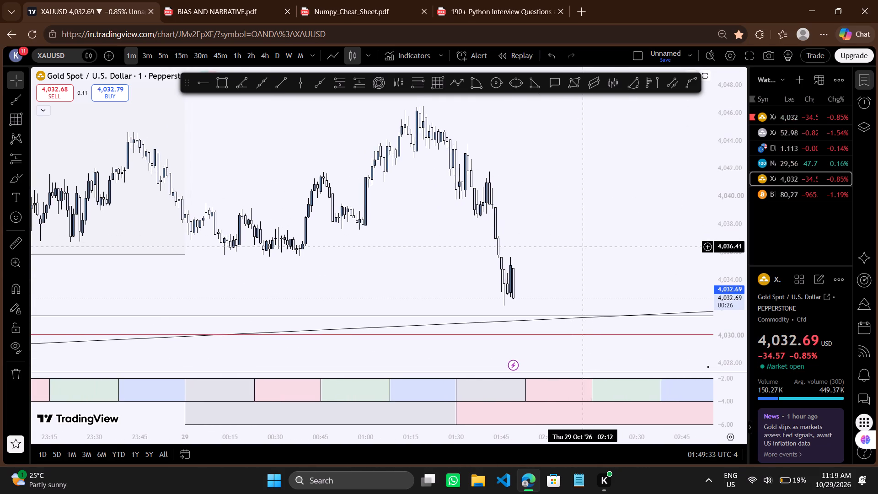
scroll(581, 247, "up", 1)
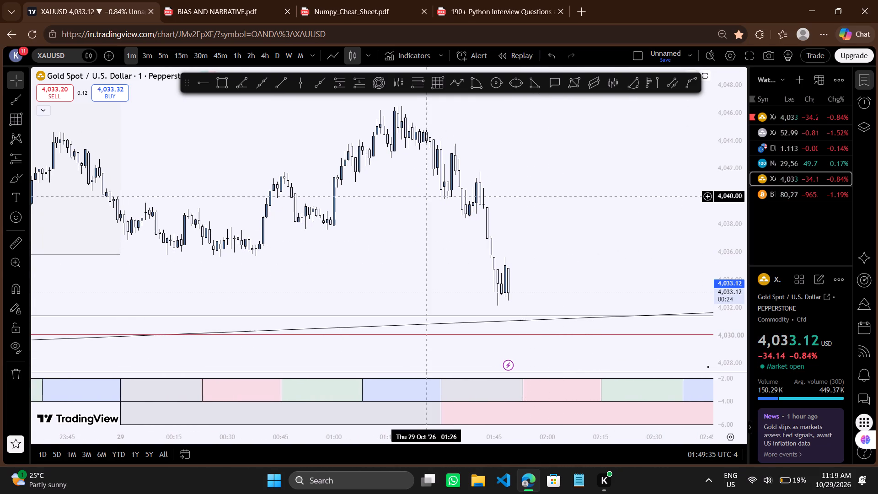
Return to the 5-minute chart and examine the newest candles against the "x" and "CE" levels and the rising trendline.
left_click(165, 58)
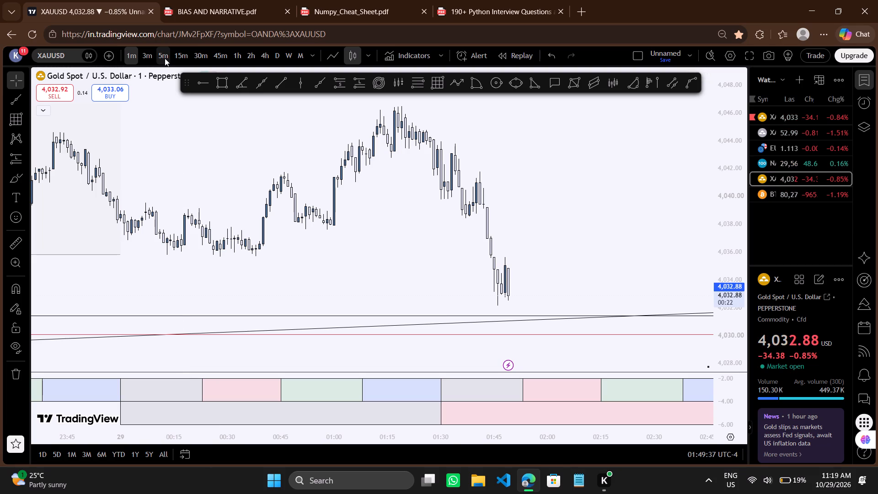
scroll(565, 284, "up", 1)
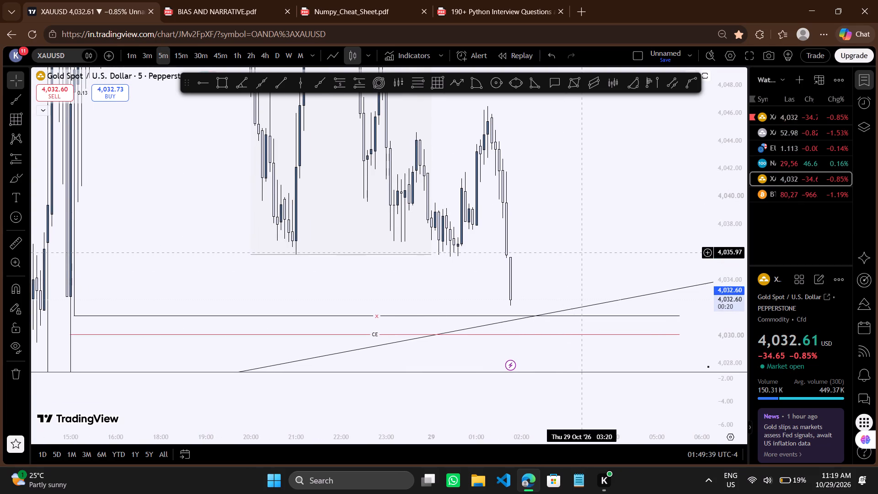
double_click(583, 253)
left_click_drag(724, 203, 727, 303)
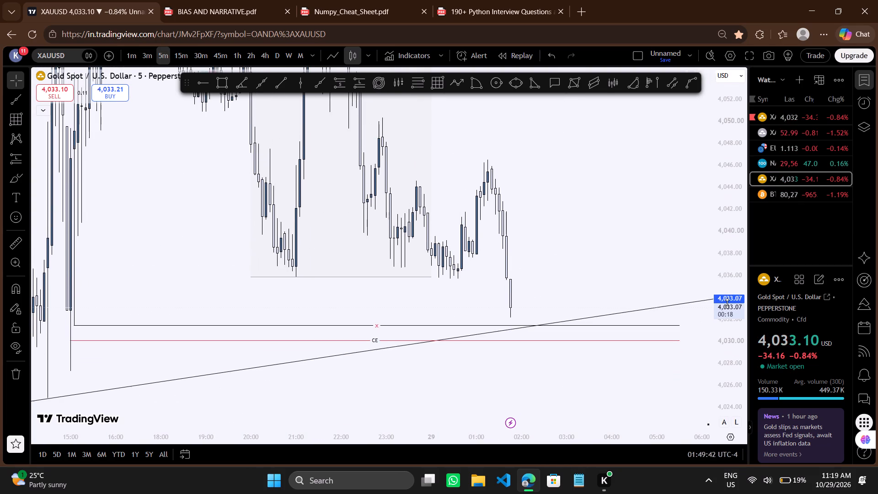
triple_click(573, 277)
scroll(573, 277, "down", 1)
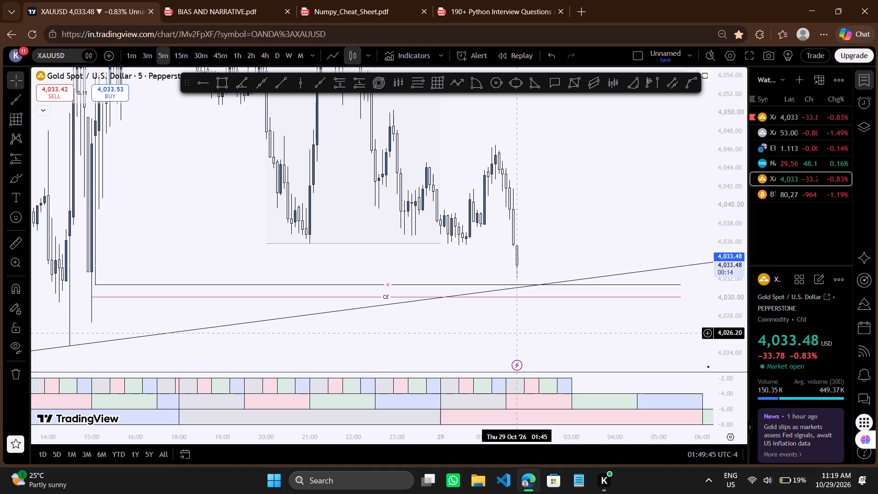
left_click(572, 219)
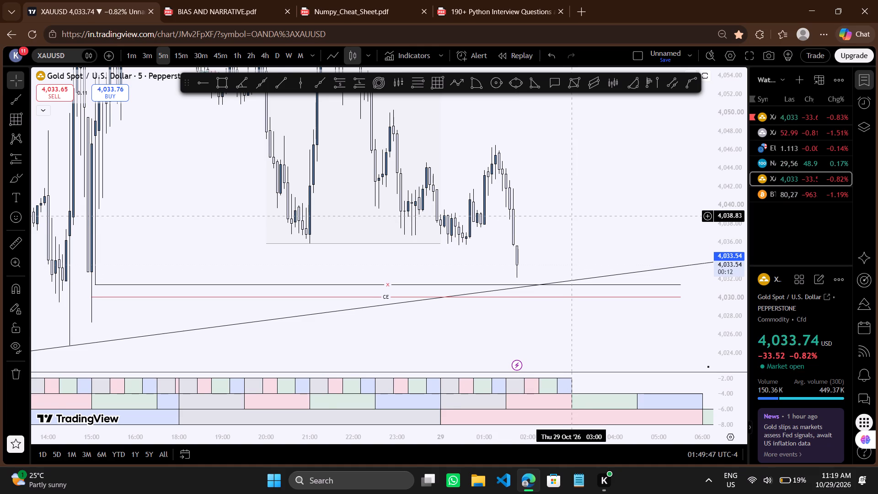
scroll(571, 216, "down", 1)
left_click_drag(574, 216, 588, 210)
left_click_drag(588, 210, 600, 207)
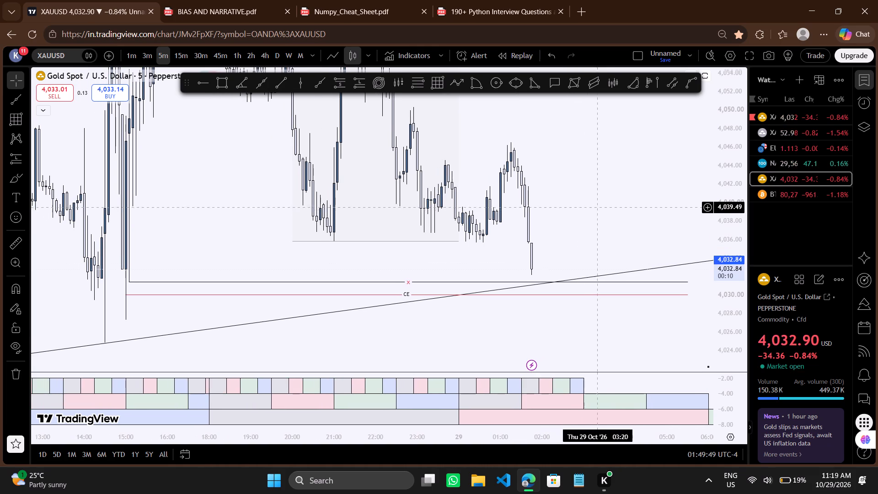
left_click_drag(600, 207, 600, 206)
left_click_drag(600, 206, 607, 204)
left_click_drag(607, 204, 614, 200)
scroll(614, 200, "down", 1)
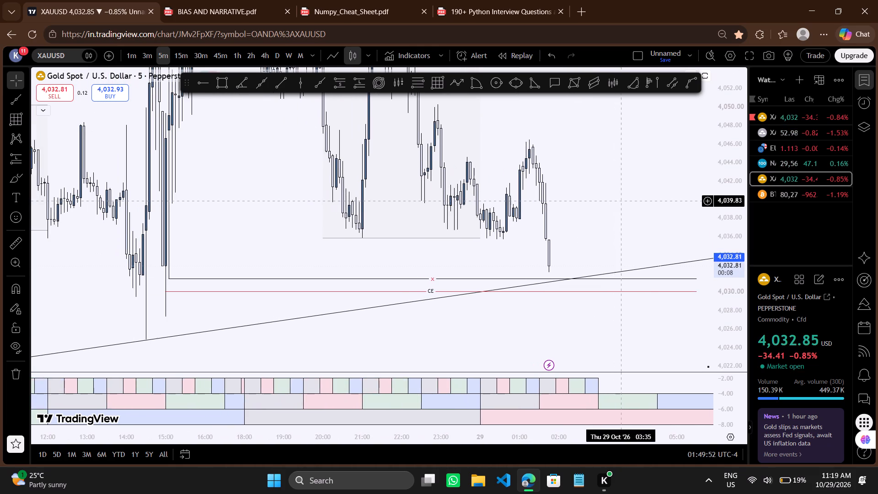
left_click_drag(652, 215, 637, 214)
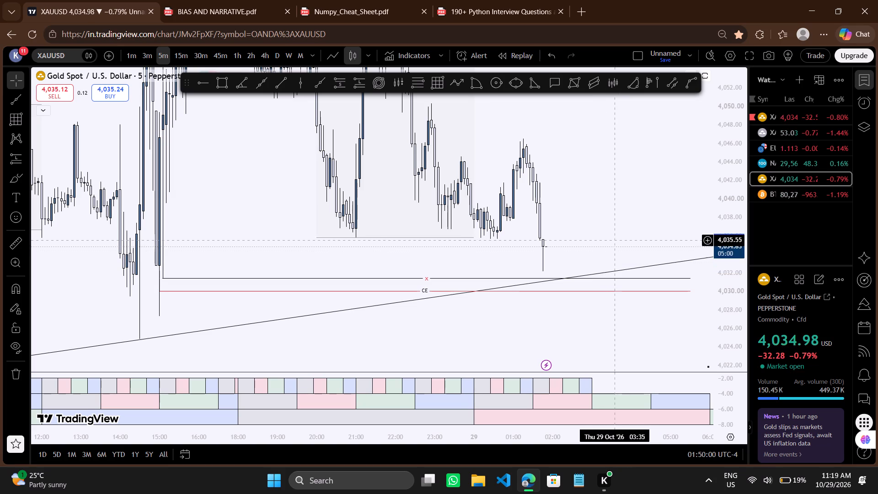
left_click_drag(724, 261, 660, 240)
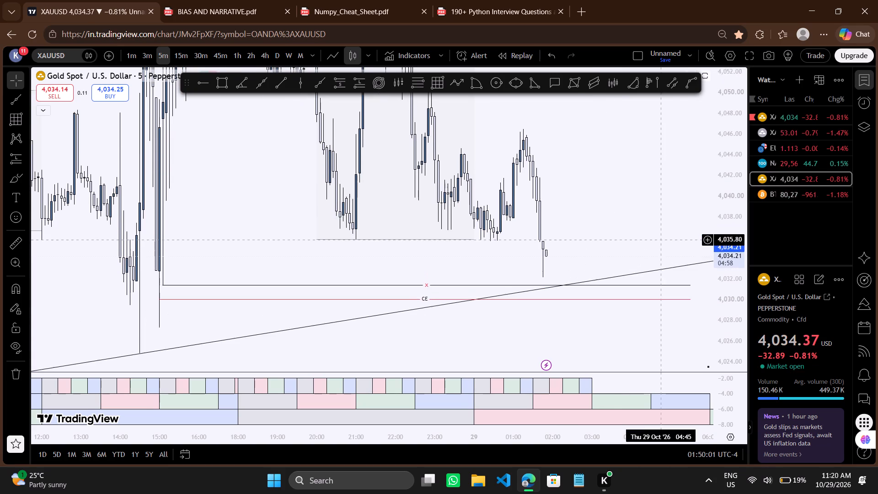
Maximise the price pane and examine the 5-minute Asian session range and newest candles against the "x" and "CE" levels and the rising trendline.
double_click(660, 240)
left_click_drag(733, 259, 773, 355)
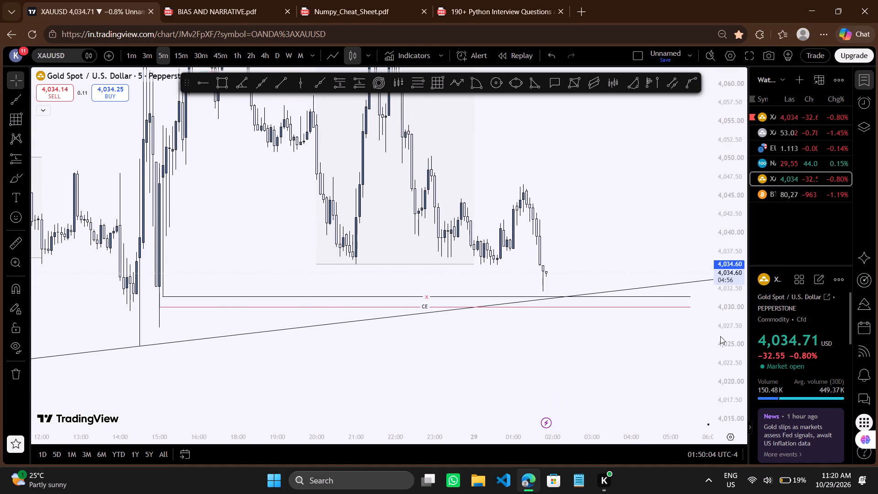
left_click(606, 285)
left_click_drag(573, 257, 585, 251)
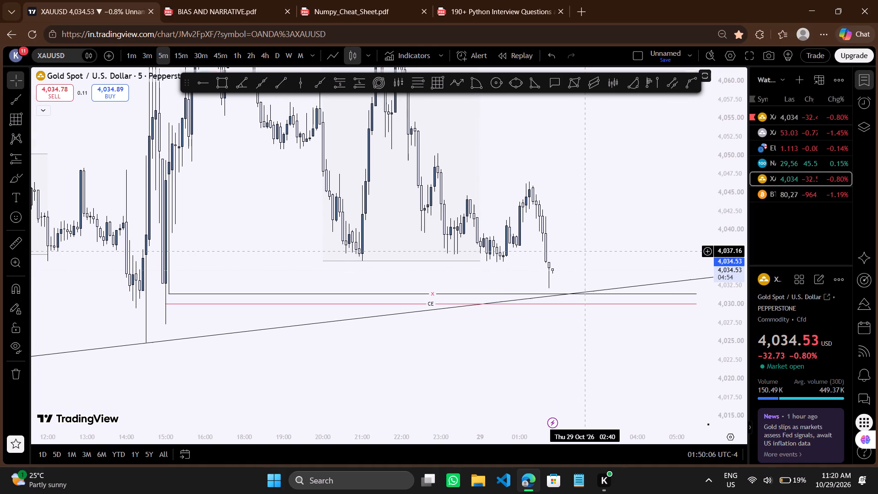
scroll(585, 251, "down", 1)
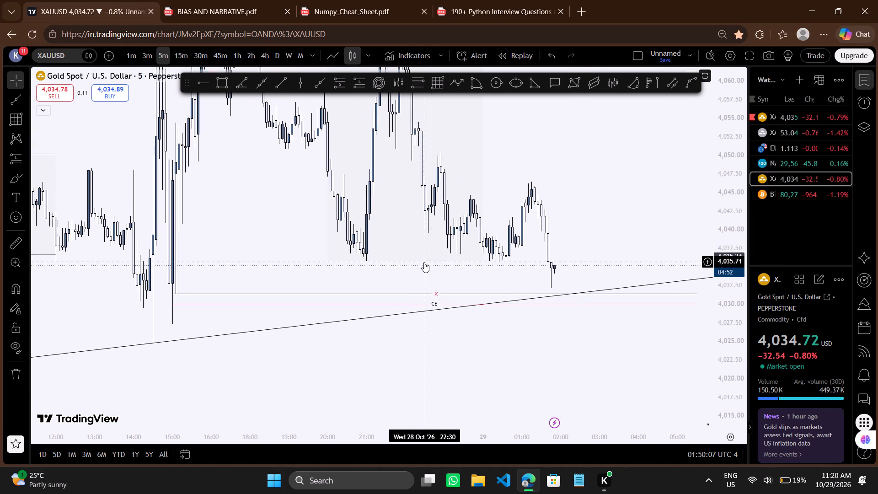
left_click_drag(424, 262, 507, 338)
left_click_drag(662, 214, 645, 285)
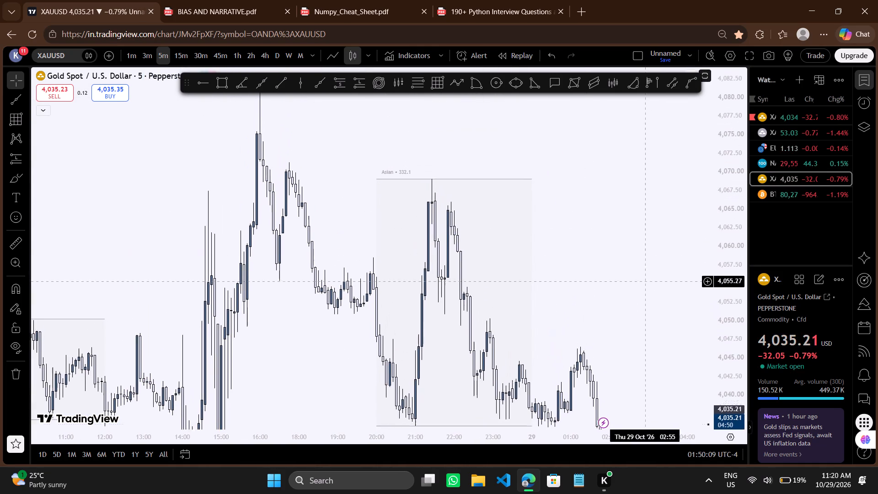
left_click_drag(645, 285, 644, 287)
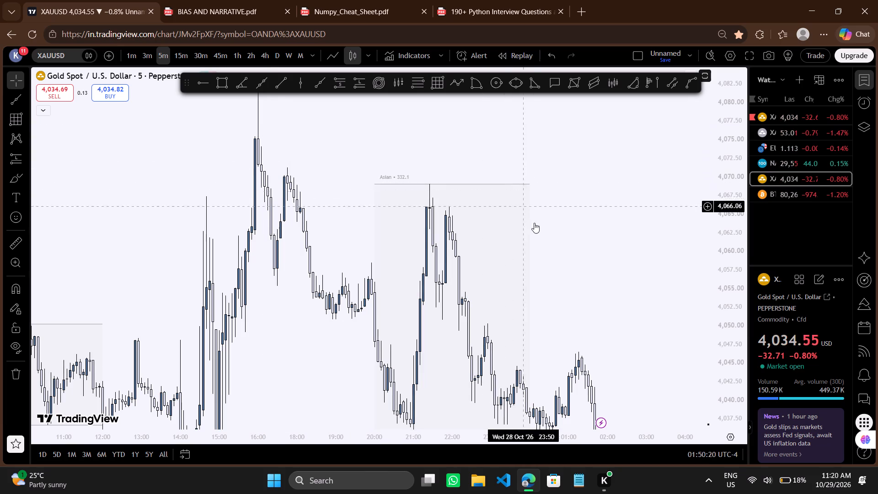
left_click_drag(535, 224, 532, 136)
left_click_drag(607, 263, 588, 196)
scroll(588, 196, "up", 1)
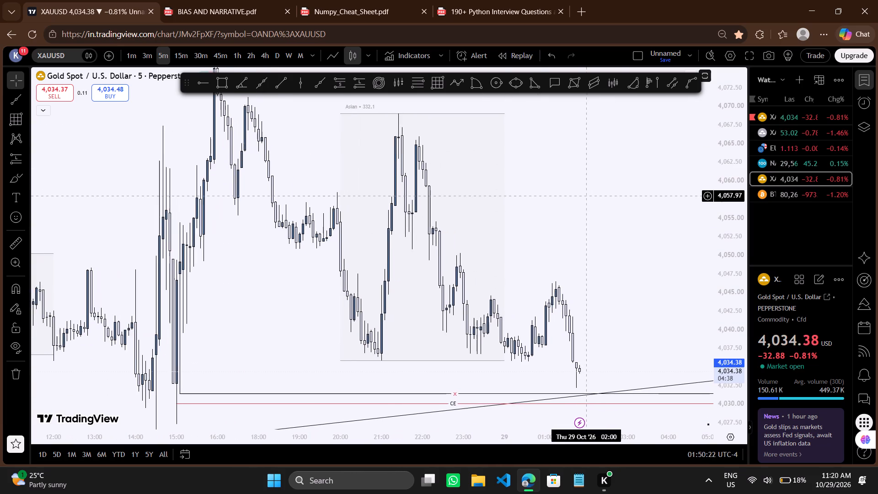
left_click_drag(620, 250, 621, 237)
left_click_drag(629, 289, 634, 276)
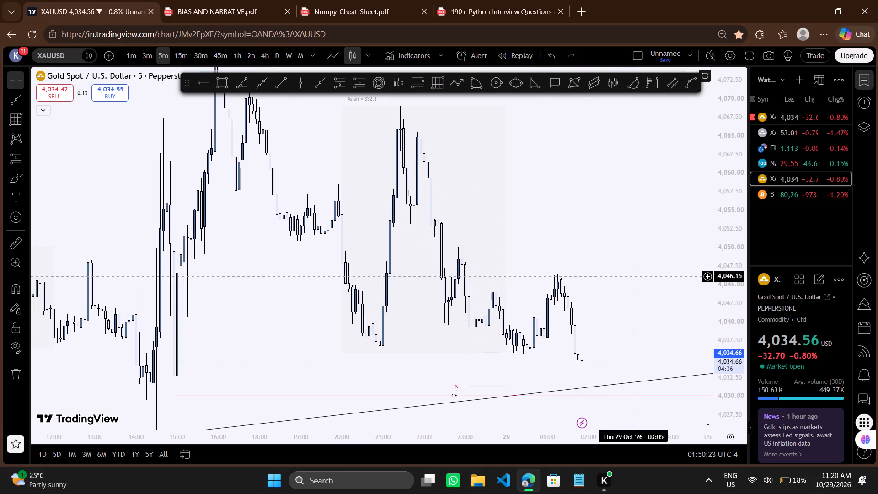
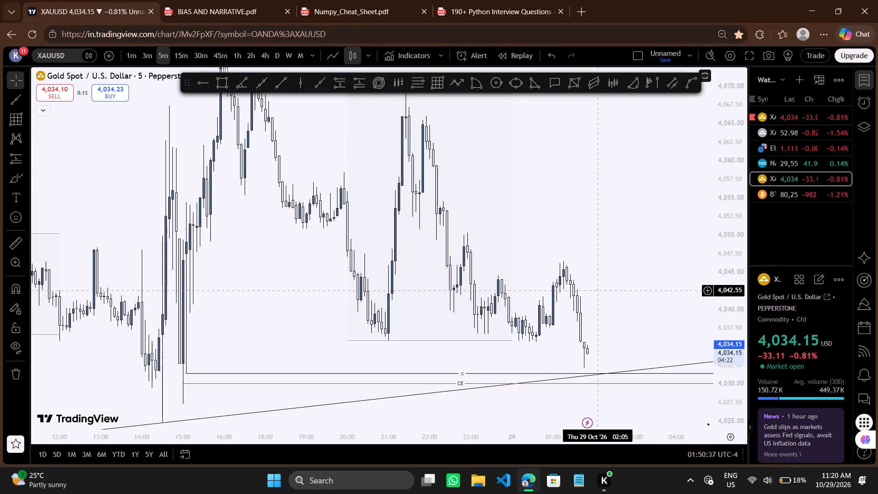
Examine the newest 5-minute candles up close against the "x" and "CE" levels and the rising trendline.
left_click_drag(596, 314, 611, 266)
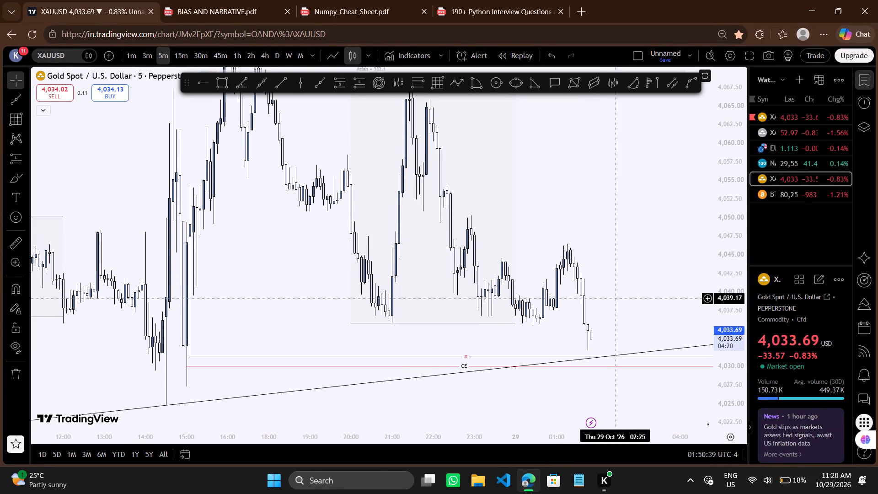
left_click_drag(616, 299, 621, 277)
scroll(621, 277, "up", 1)
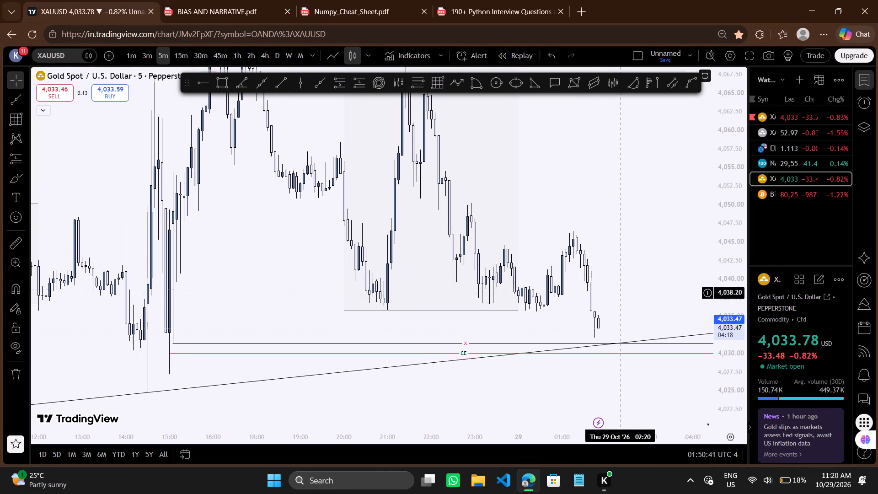
left_click_drag(621, 297, 612, 284)
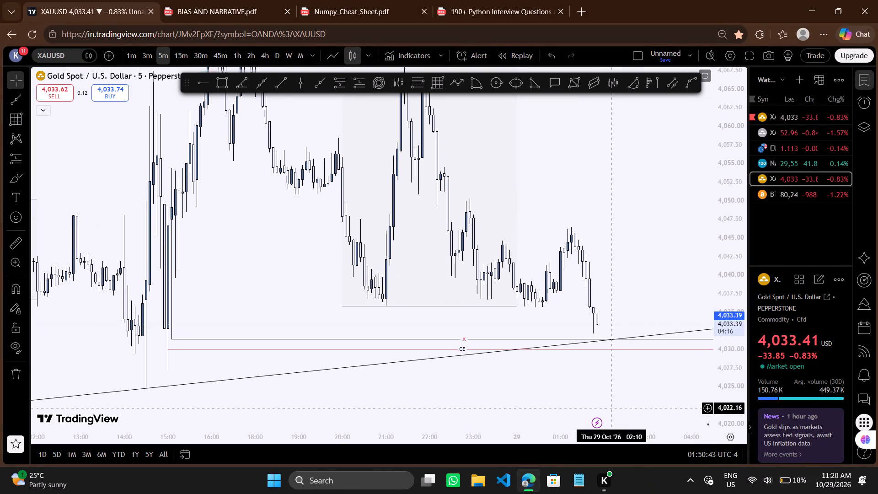
left_click_drag(605, 400, 605, 389)
scroll(605, 389, "up", 1)
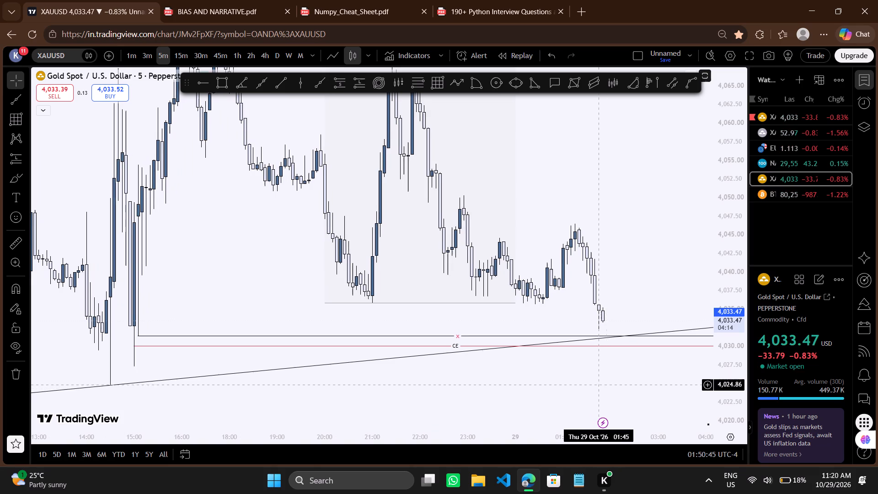
left_click_drag(599, 384, 588, 376)
left_click_drag(588, 376, 574, 378)
left_click(624, 386)
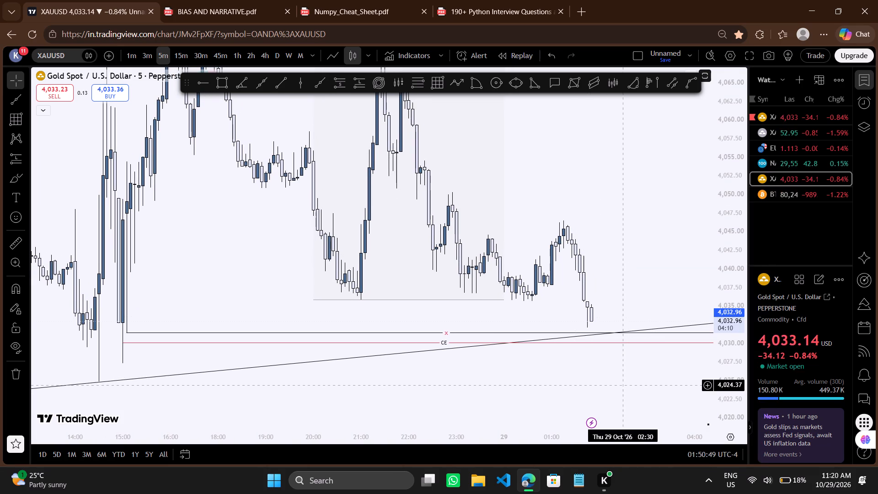
left_click(624, 386)
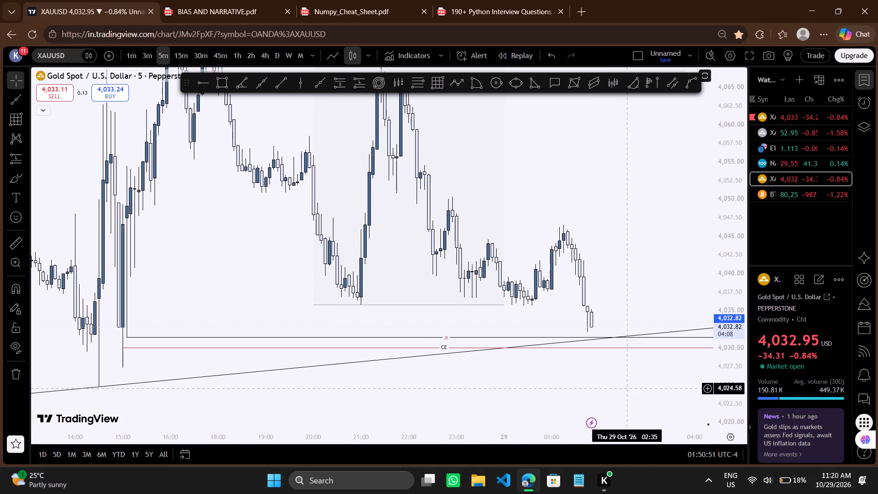
Compress the price scale to fit the full Asian session range and watch the newest 5-minute candle at the "x" and "CE" levels.
left_click_drag(724, 355, 731, 383)
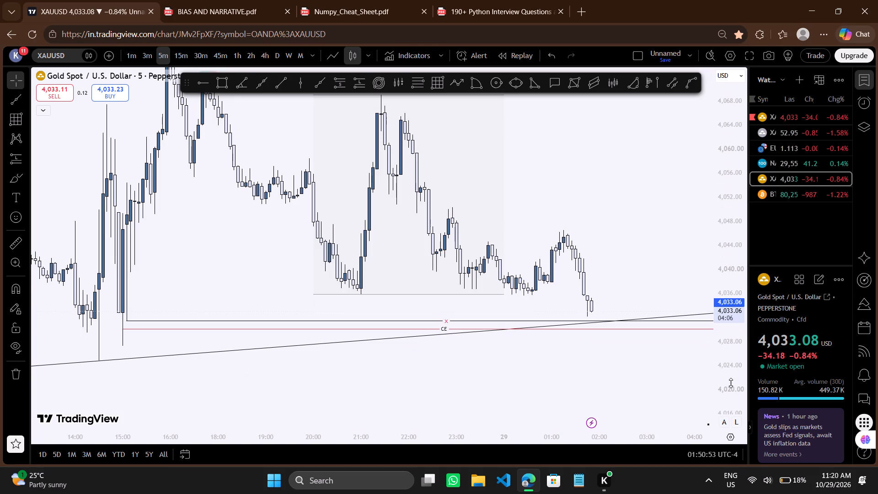
left_click_drag(675, 382, 666, 406)
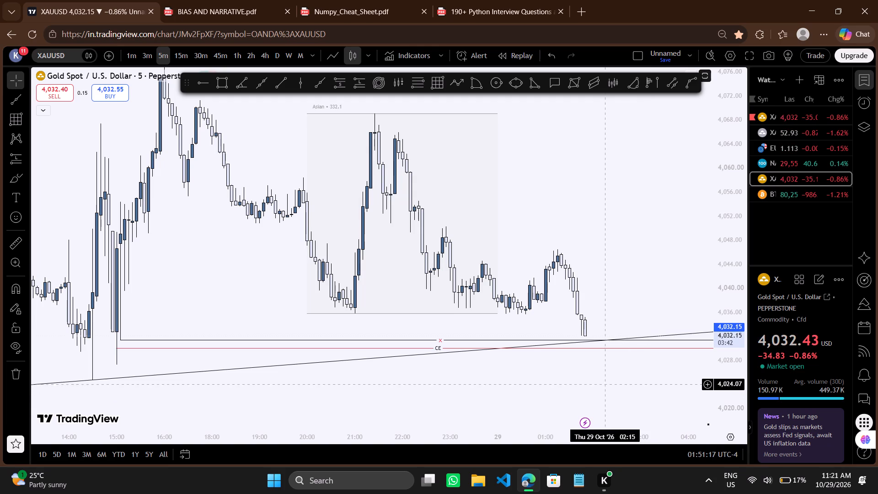
left_click_drag(603, 382, 617, 387)
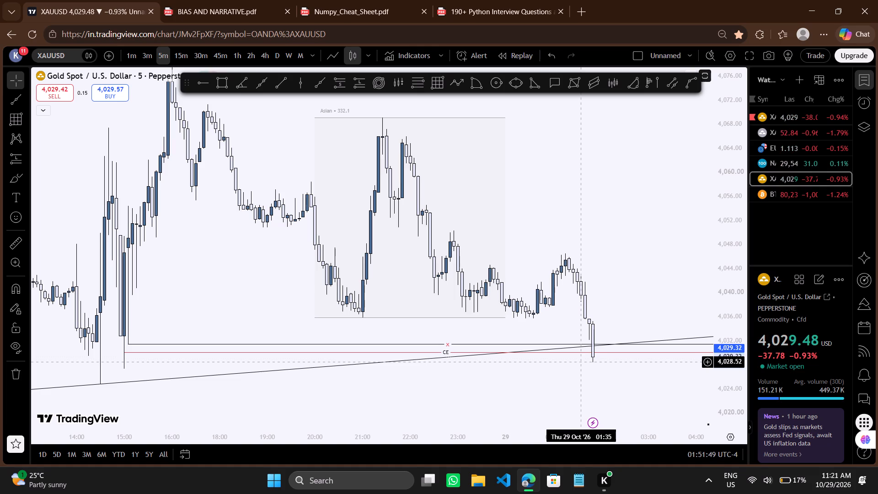
left_click_drag(607, 381, 589, 368)
left_click(613, 372)
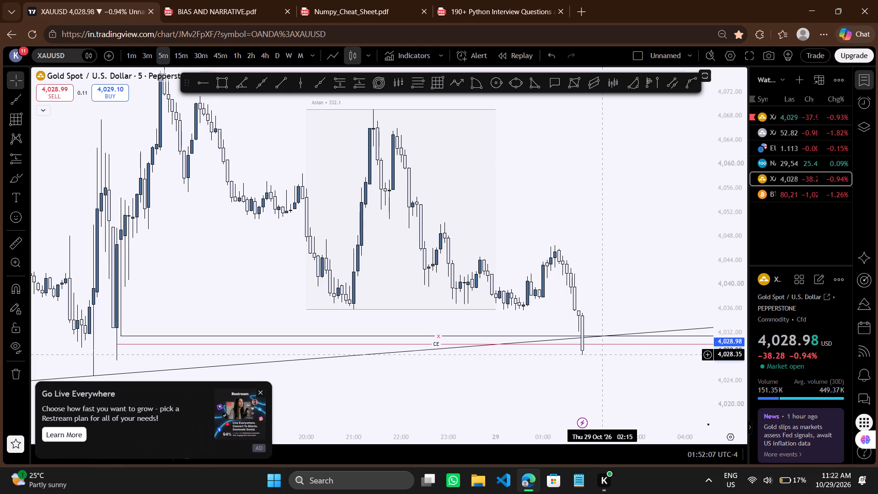
left_click_drag(622, 395, 633, 392)
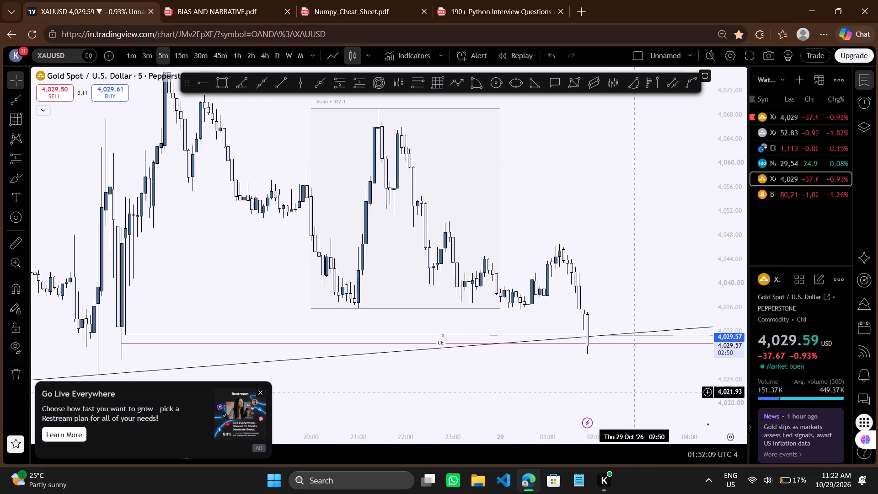
Dismiss the advertisement and the ad-free upgrade offer covering the chart.
left_click(262, 393)
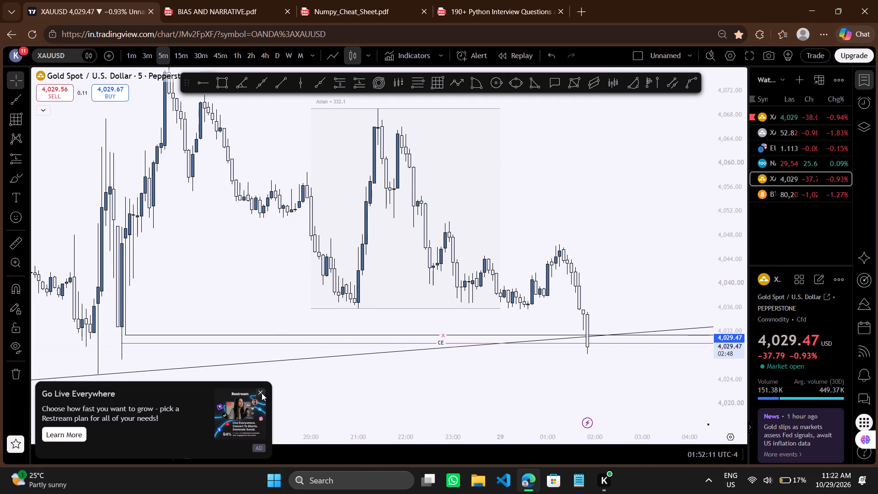
left_click_drag(448, 411, 449, 402)
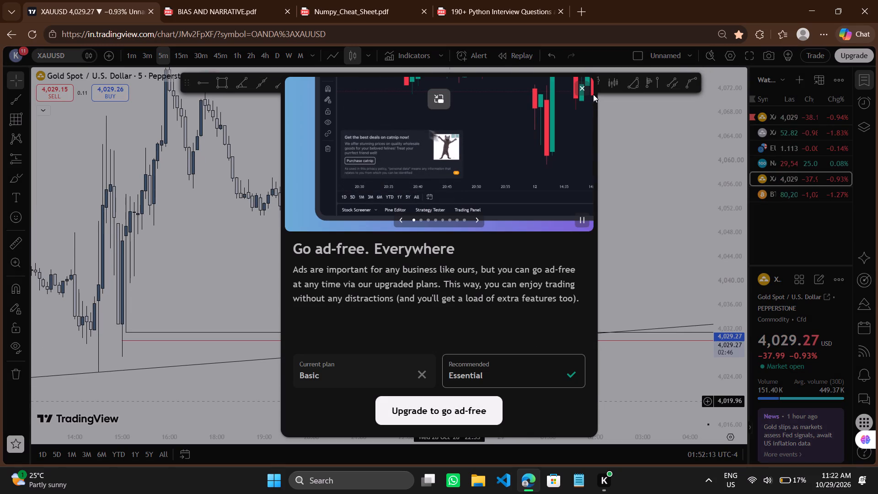
left_click(579, 86)
Switch to the 1-minute chart and examine the latest decline against the "x" and "CE" levels, back into the Asian session.
left_click_drag(595, 172, 588, 166)
scroll(588, 166, "up", 1)
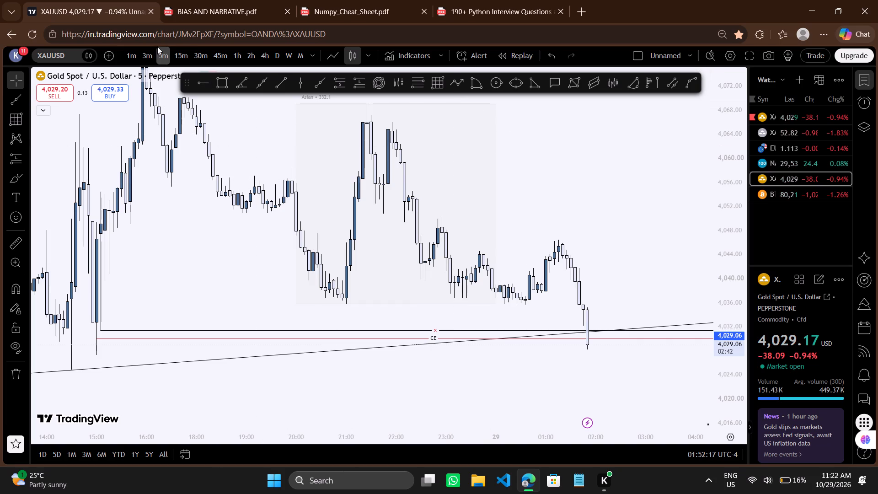
left_click(134, 54)
scroll(393, 210, "down", 1)
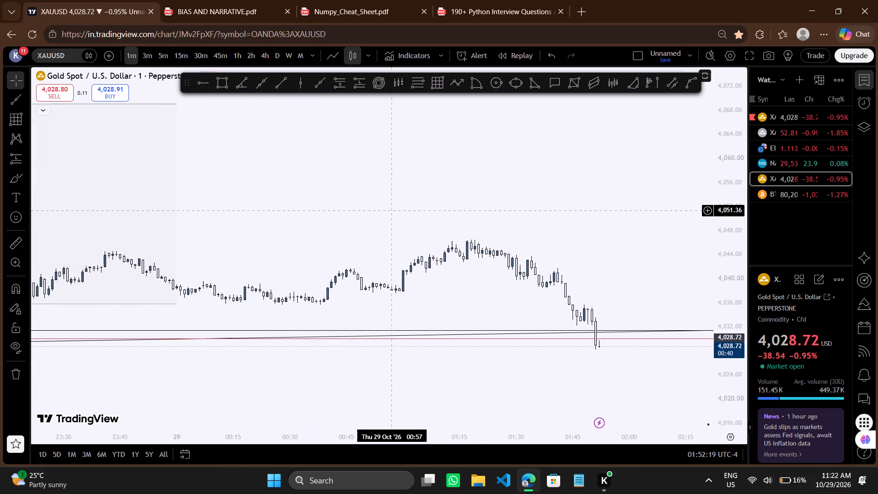
scroll(393, 210, "down", 3)
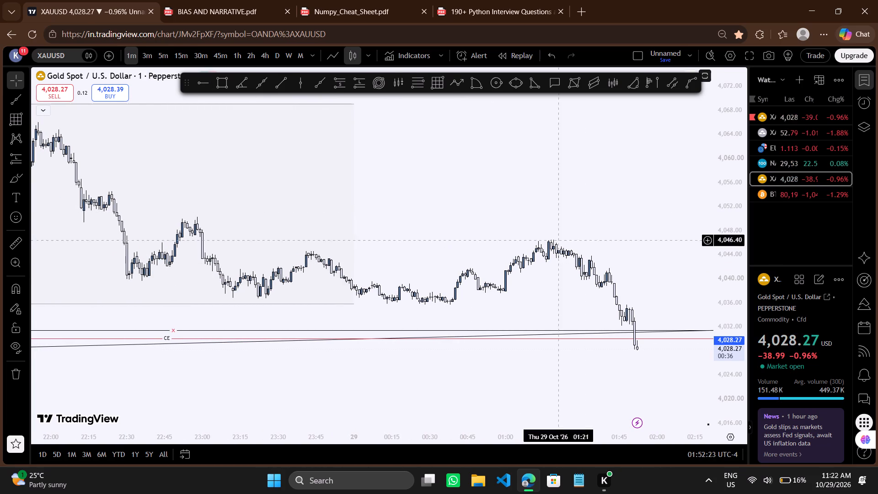
Return to the 5-minute chart and view the newest candle against the marked levels and trendline.
left_click(162, 58)
scroll(503, 206, "up", 1)
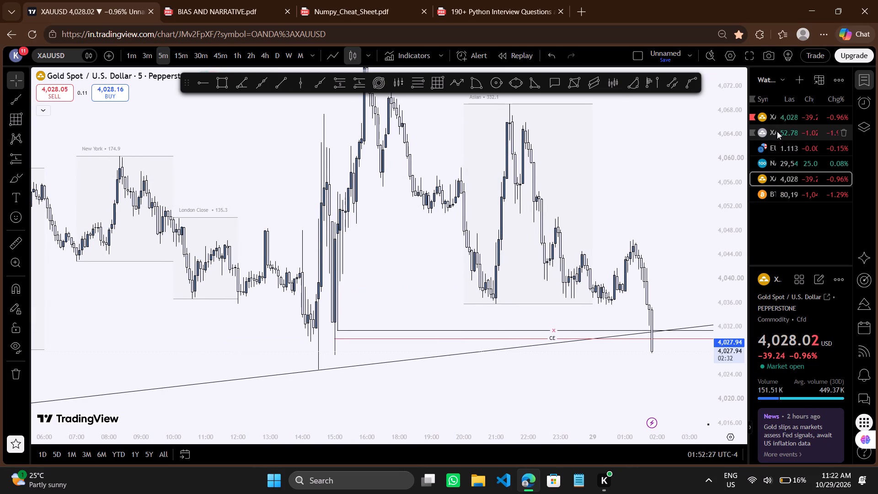
Open the OANDA XAUUSD chart from the watchlist and examine price against its long position, "x" and 0.5 levels.
left_click(771, 113)
left_click_drag(629, 263, 589, 227)
left_click_drag(686, 296, 646, 267)
scroll(646, 267, "up", 1)
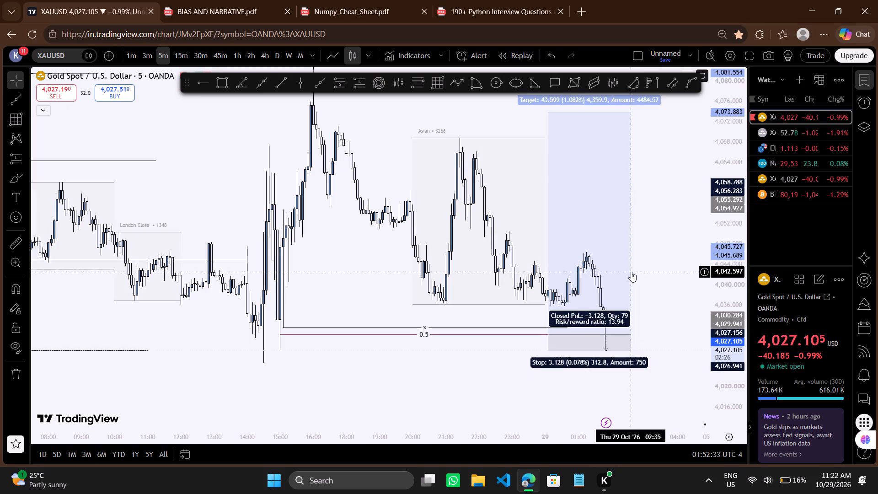
left_click_drag(662, 285, 629, 272)
scroll(629, 272, "up", 1)
left_click_drag(639, 285, 598, 279)
left_click_drag(642, 282, 626, 285)
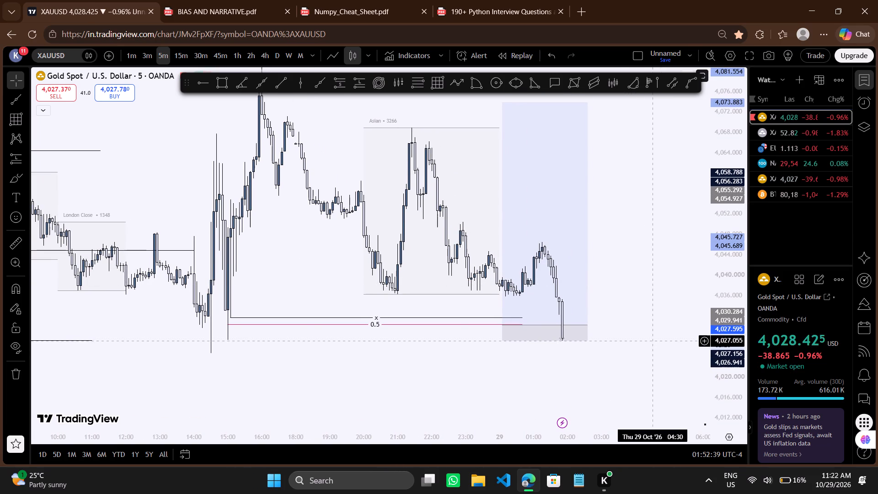
left_click_drag(643, 297, 636, 297)
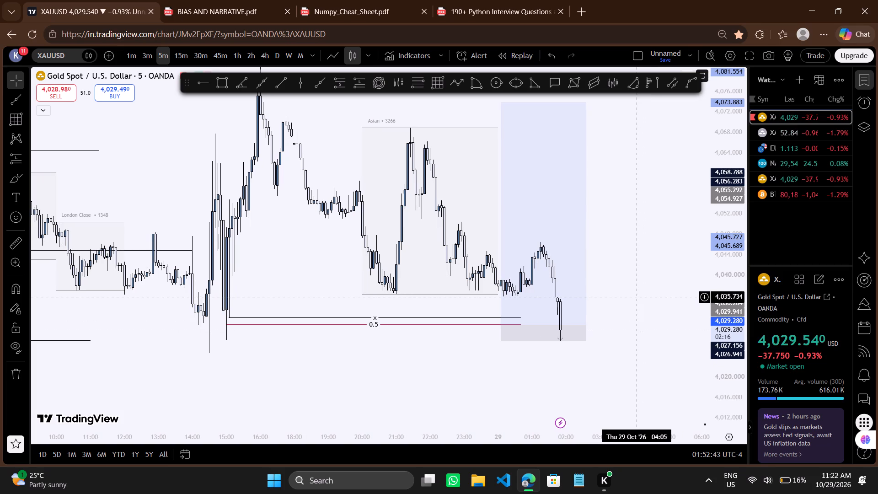
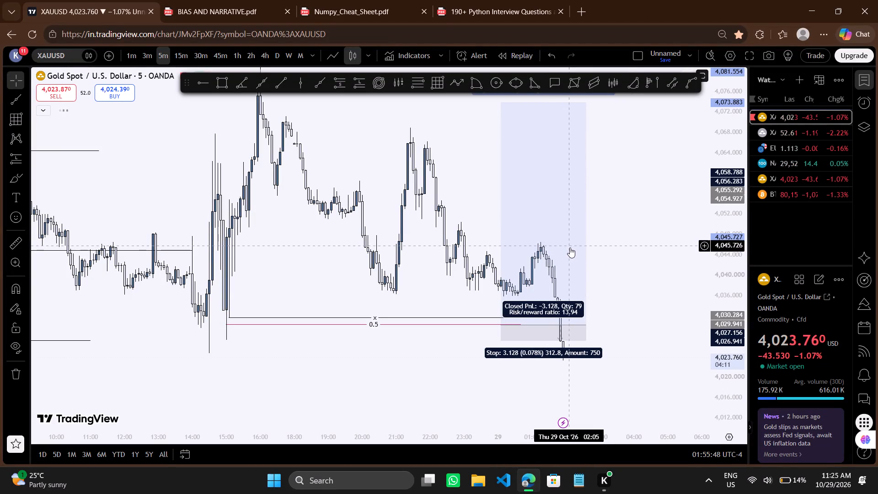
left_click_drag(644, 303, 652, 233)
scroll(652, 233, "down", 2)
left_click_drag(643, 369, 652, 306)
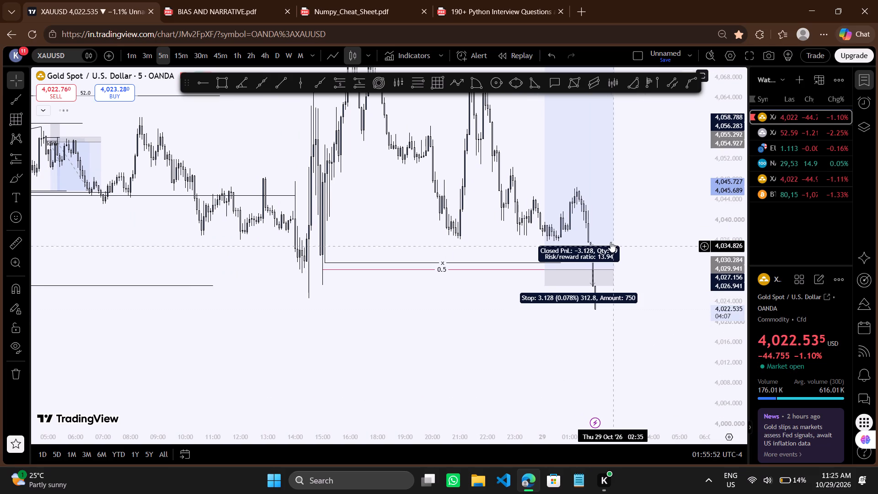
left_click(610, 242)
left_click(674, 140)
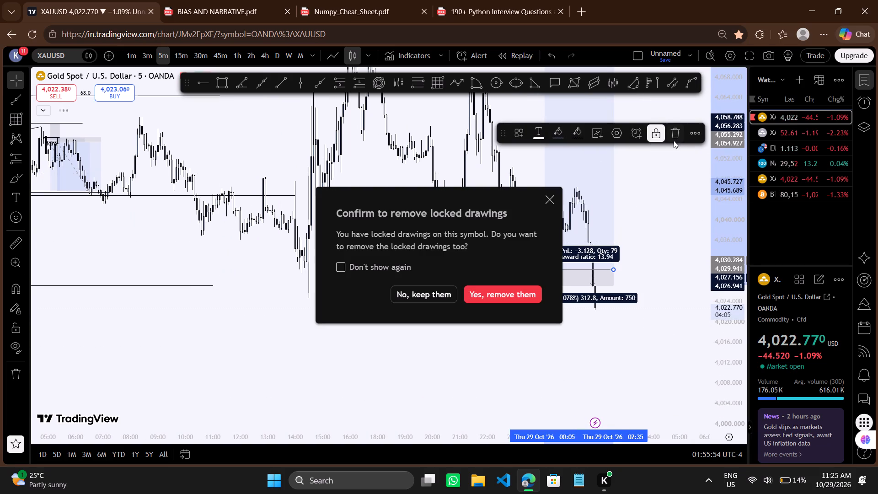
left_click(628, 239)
Examine the newest 5-minute decline against the long position's stop zone and the "x" and 0.5 levels.
left_click_drag(650, 281, 640, 293)
scroll(640, 293, "up", 1)
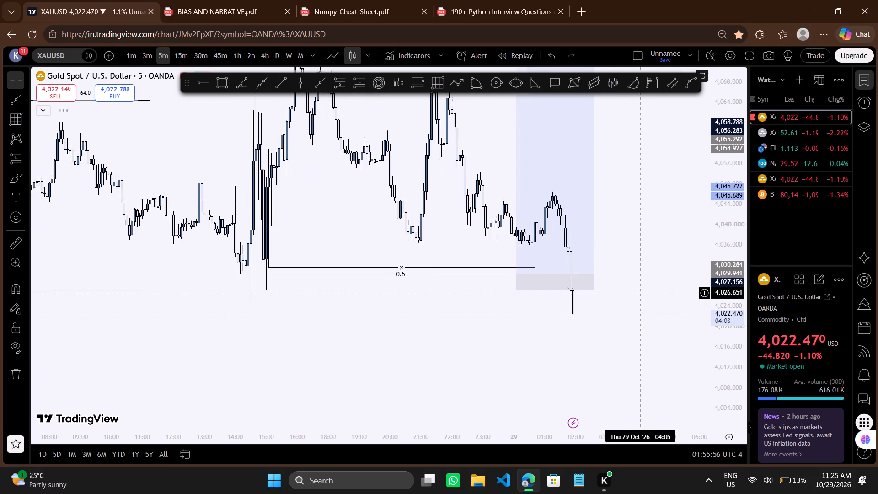
left_click_drag(727, 238, 721, 286)
left_click_drag(665, 212, 649, 231)
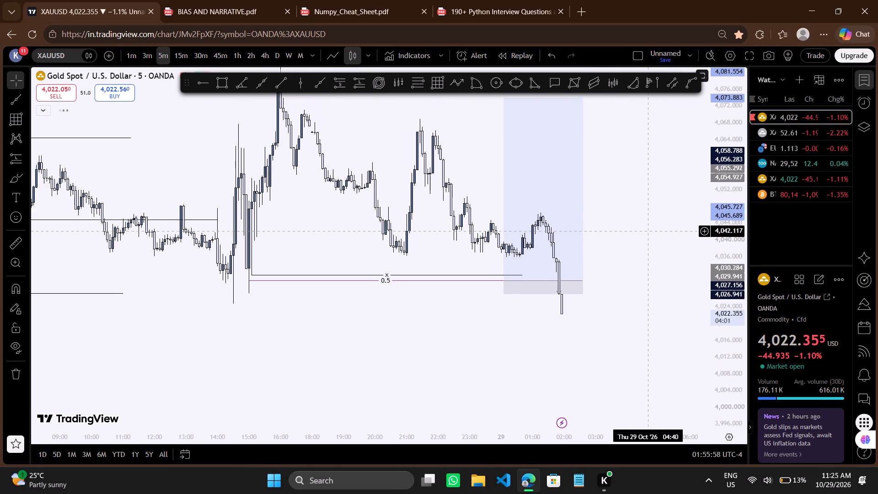
scroll(649, 231, "down", 1)
left_click_drag(672, 254, 650, 255)
left_click_drag(650, 255, 648, 217)
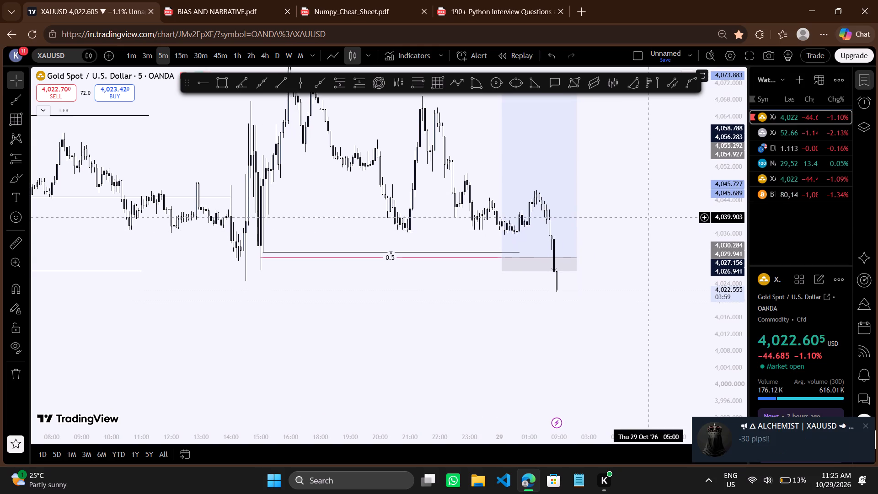
left_click_drag(648, 217, 648, 215)
Compare the latest drop with the previous day's "x", OCL, 0.5 and smt markings on the wider 5-minute history.
scroll(637, 260, "down", 2)
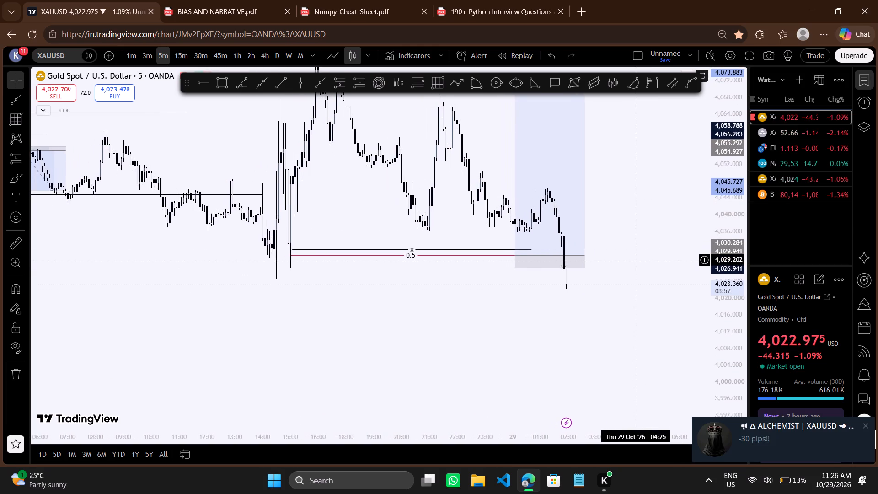
scroll(637, 260, "down", 5)
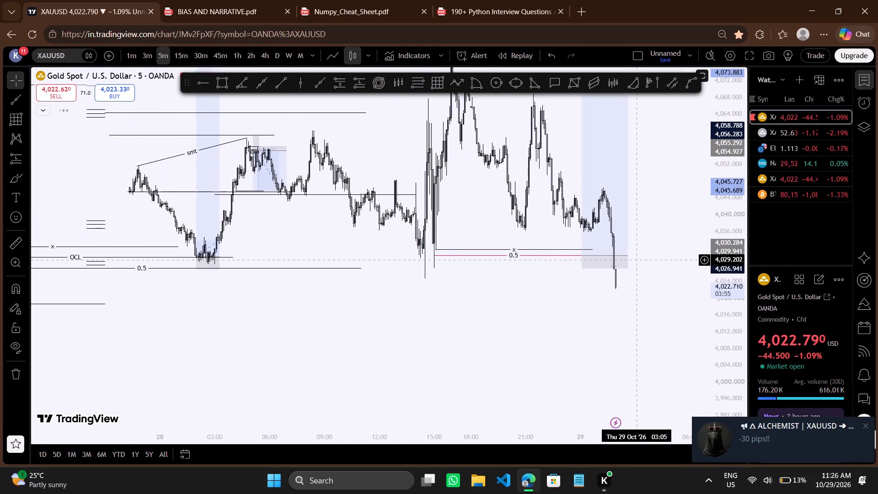
scroll(637, 260, "down", 3)
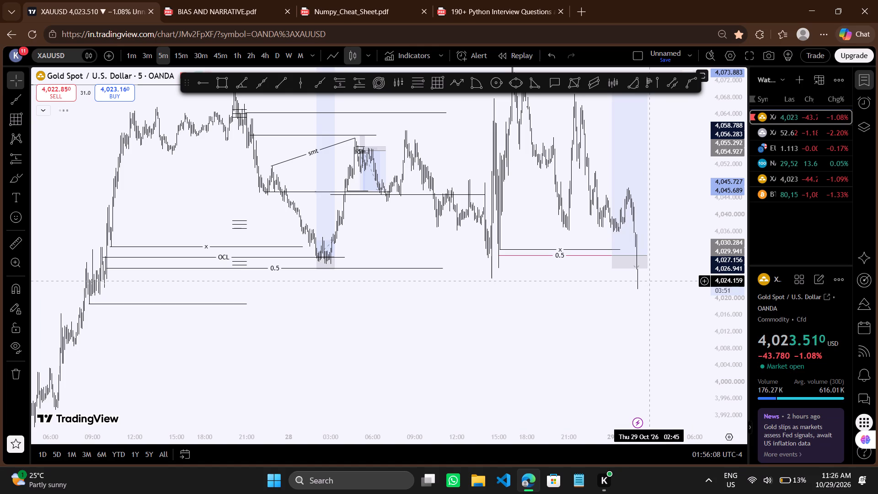
scroll(653, 280, "up", 1)
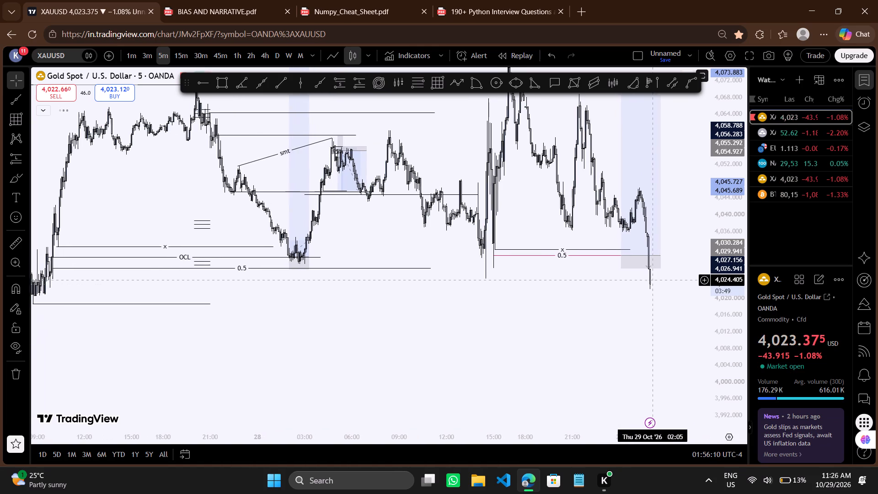
scroll(653, 280, "up", 1)
left_click_drag(653, 280, 661, 280)
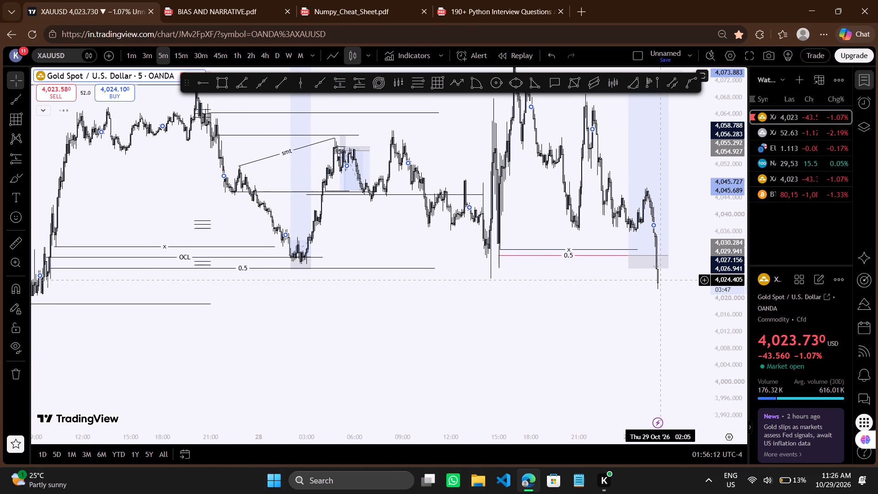
Draw a horizontal trend line at about 4,024.665 from the 28 Oct 14:30 low to the 29 Oct 01:55 candle.
left_click_drag(636, 323, 621, 322)
scroll(621, 322, "up", 2)
left_click_drag(658, 311, 570, 346)
scroll(570, 346, "up", 1)
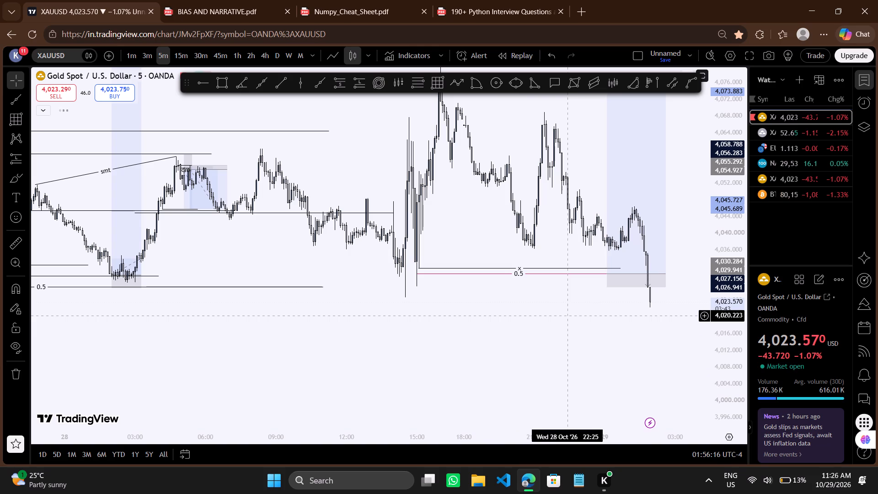
left_click_drag(585, 384, 492, 387)
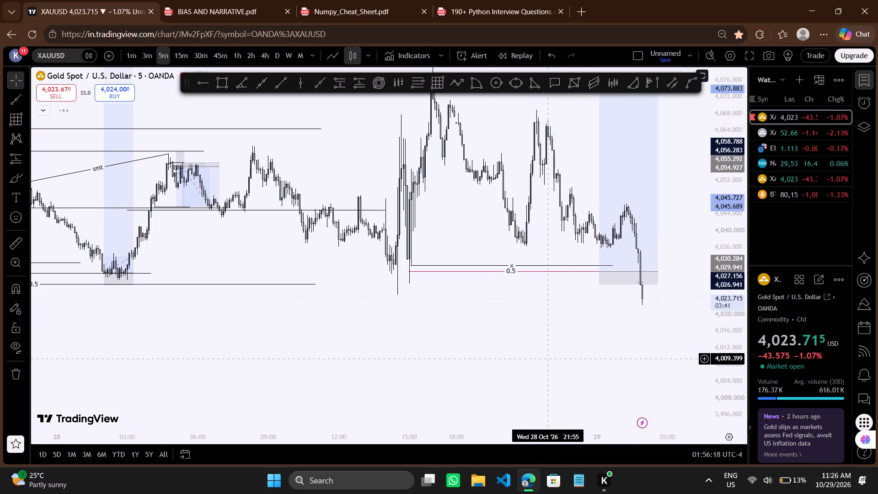
left_click_drag(549, 359, 525, 358)
scroll(525, 358, "up", 1)
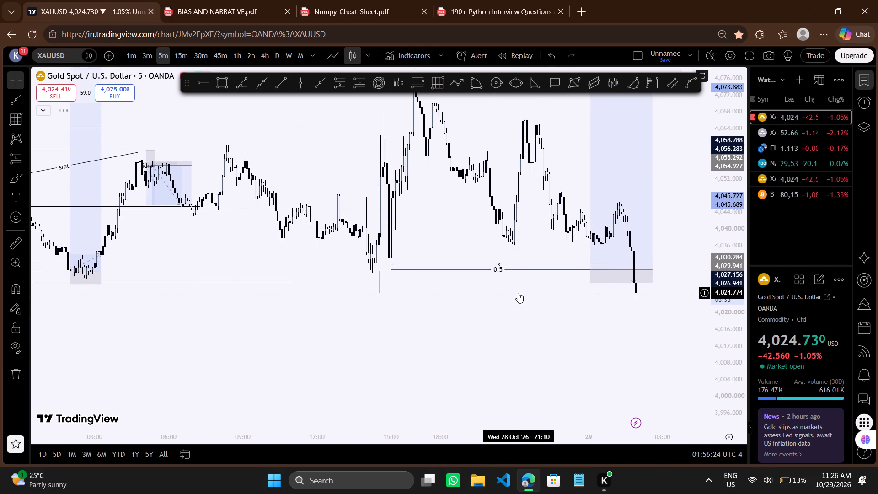
left_click(281, 85)
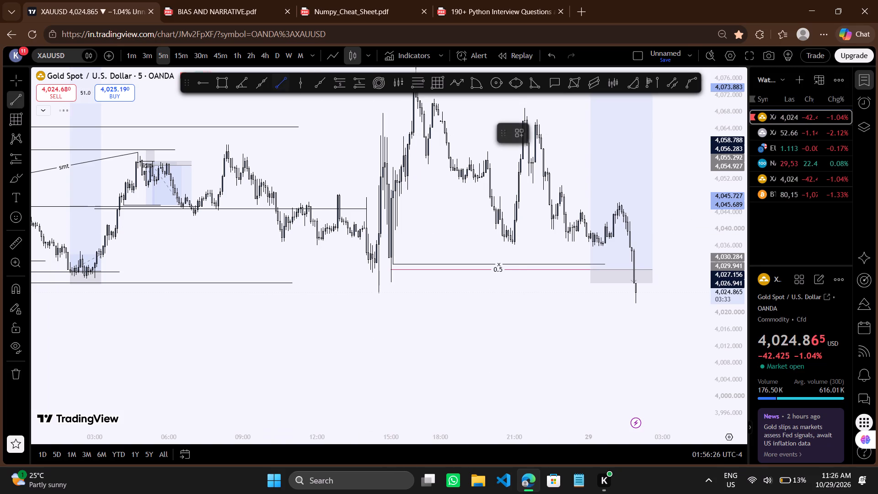
left_click(378, 301, "ctrl")
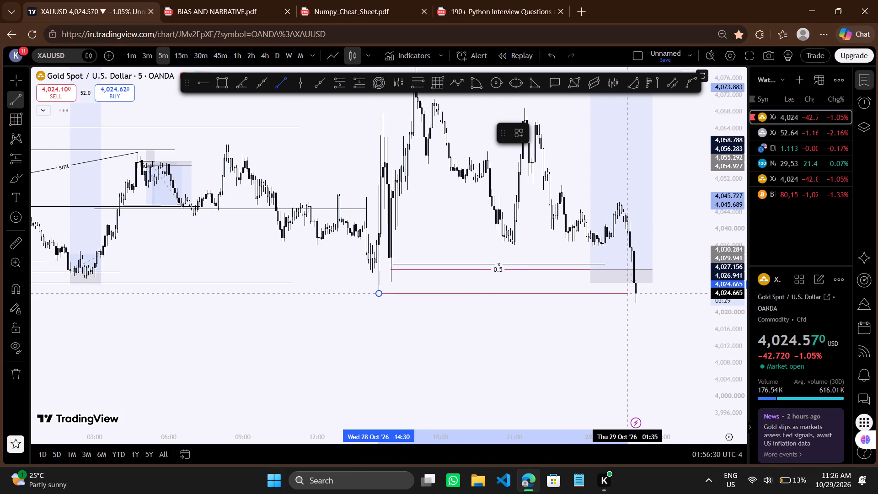
left_click(636, 308, "shift")
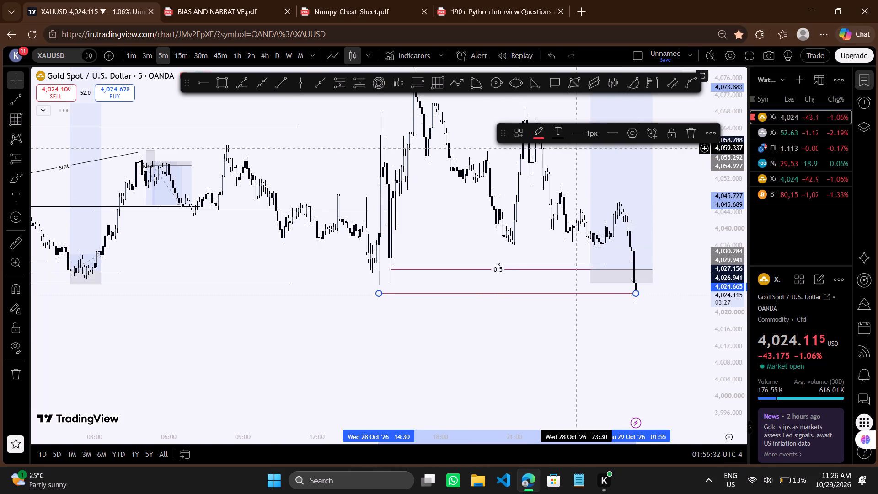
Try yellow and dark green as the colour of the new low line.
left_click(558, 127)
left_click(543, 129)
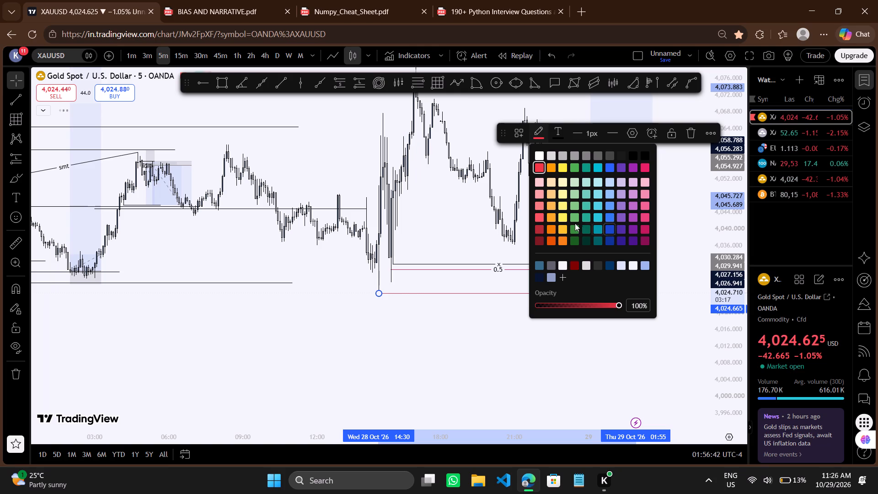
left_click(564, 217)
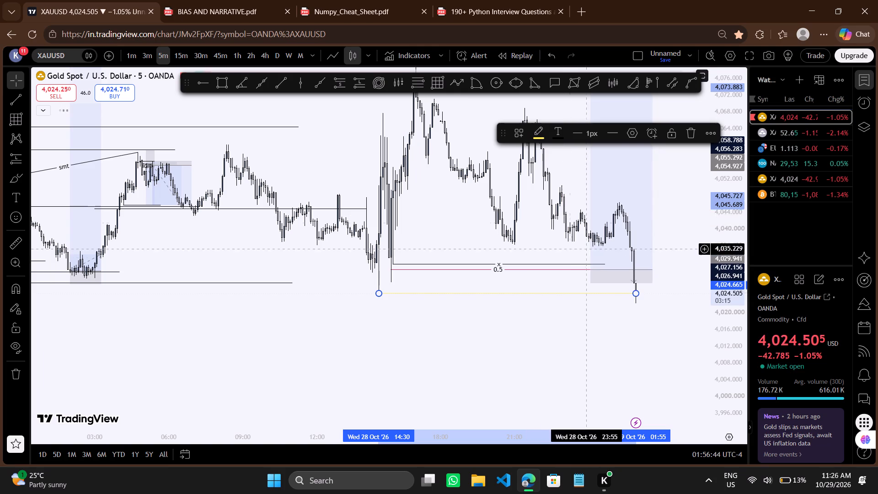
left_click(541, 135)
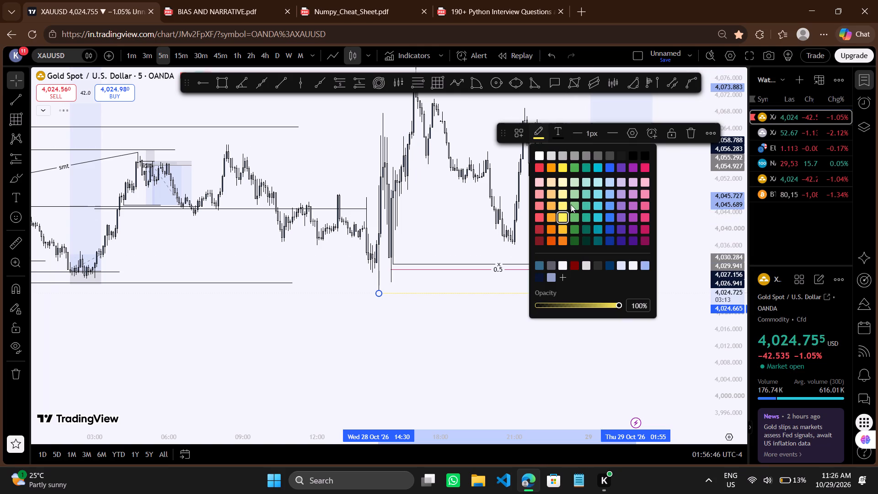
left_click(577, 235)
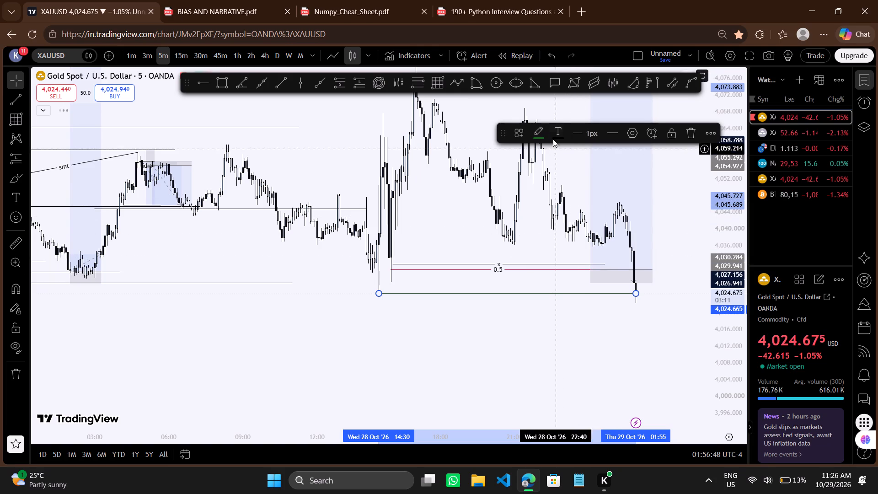
Set the new low line's colour to light green.
left_click(538, 129)
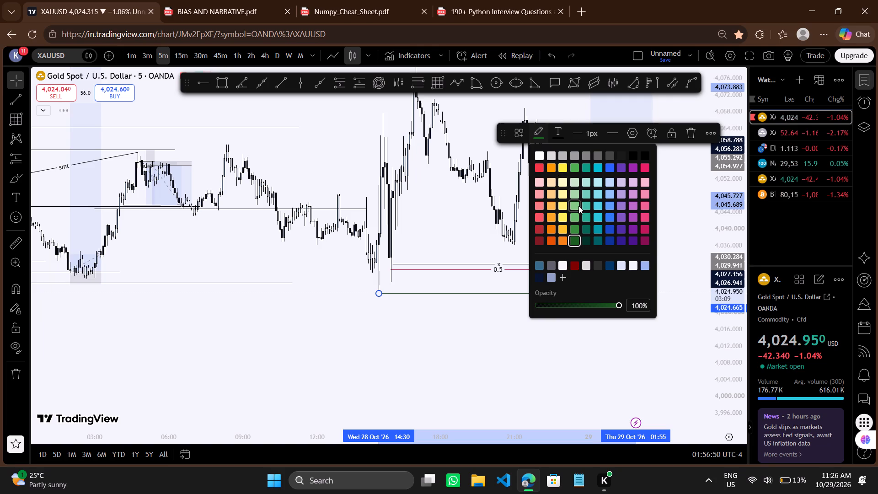
left_click(578, 206)
left_click(592, 301)
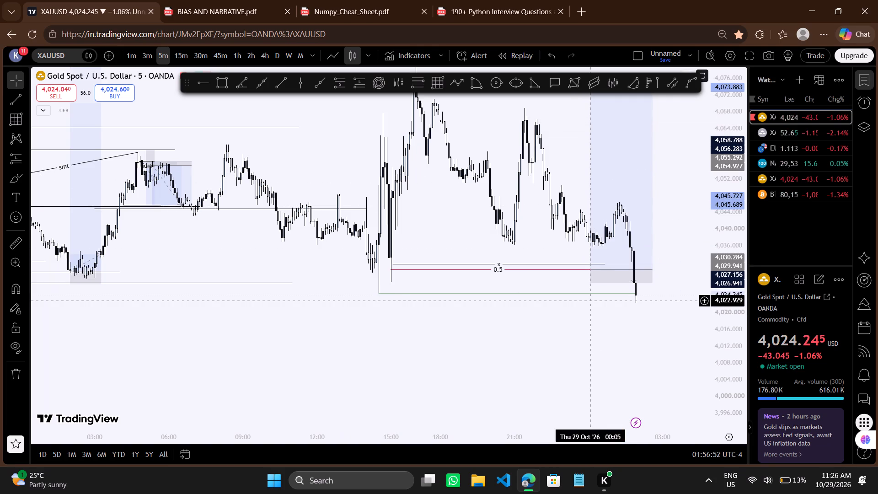
Label the green low line "x".
left_click_drag(594, 358, 518, 422)
left_click_drag(483, 365, 490, 367)
left_click(485, 331)
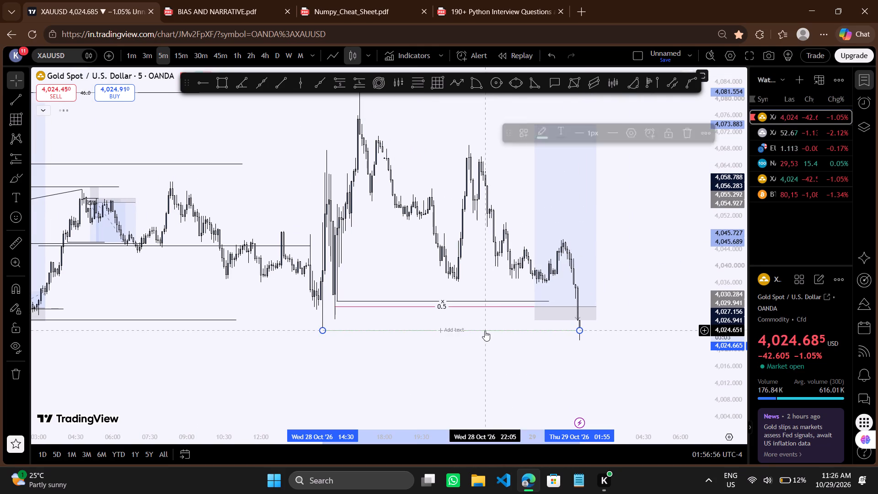
left_click(454, 330)
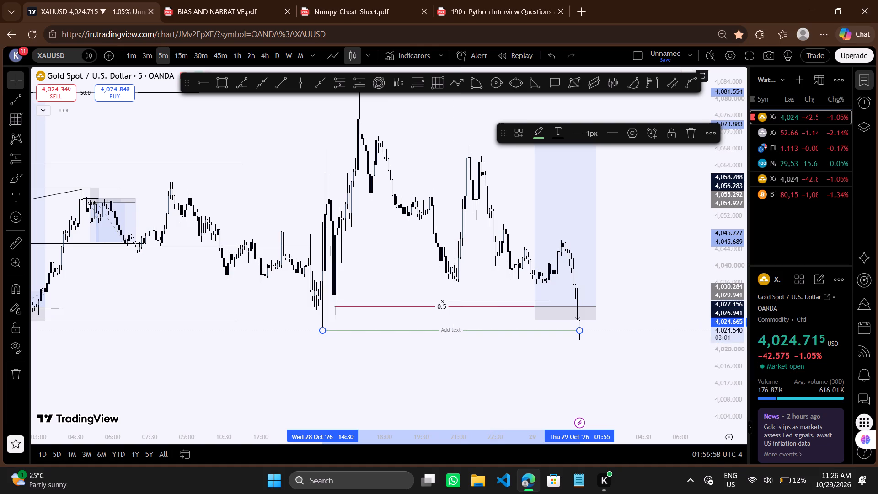
key("x")
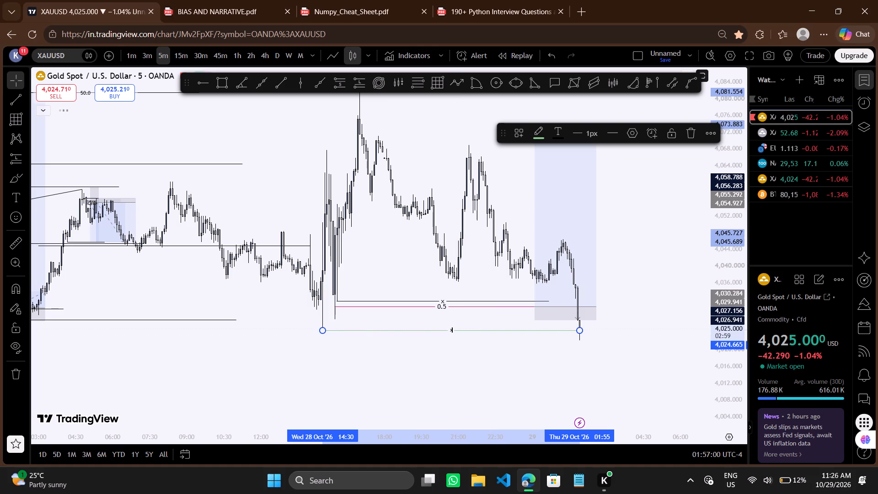
left_click_drag(475, 358, 468, 362)
Examine the newest candle against the green "x" line, the 0.5 level and the long position.
scroll(468, 362, "up", 1)
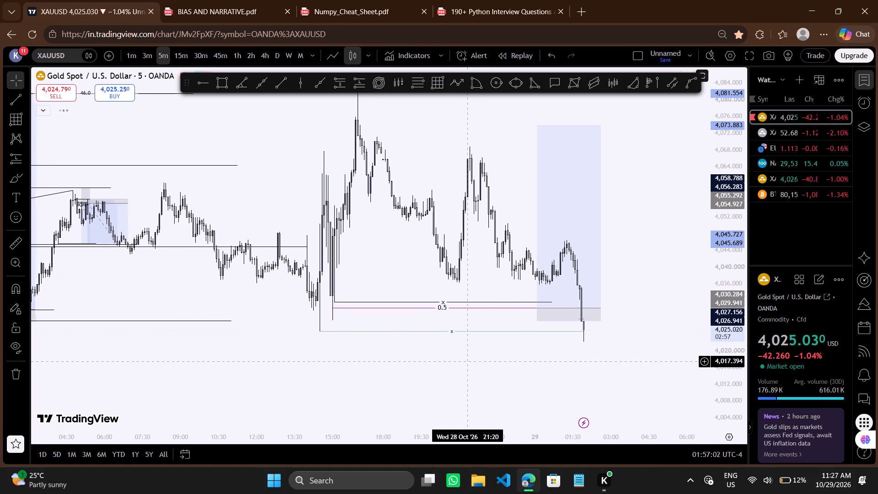
left_click_drag(485, 366, 458, 371)
left_click_drag(481, 376, 464, 374)
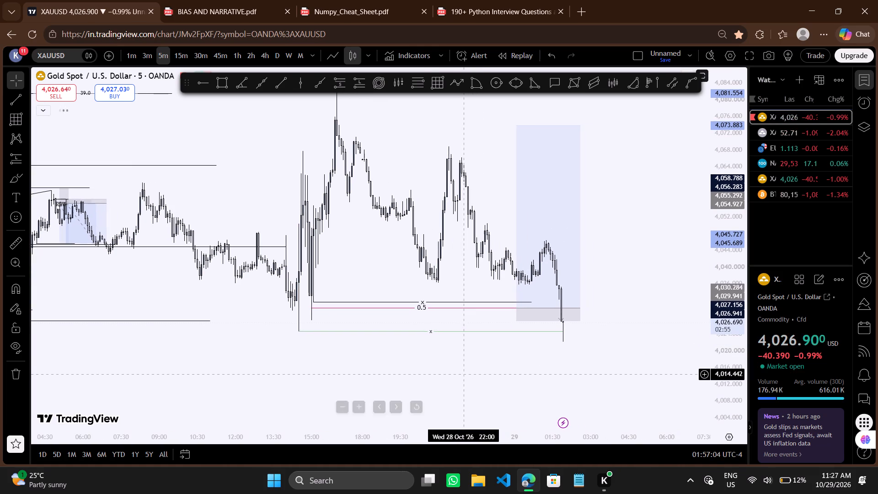
left_click_drag(482, 379, 464, 378)
scroll(464, 378, "up", 1)
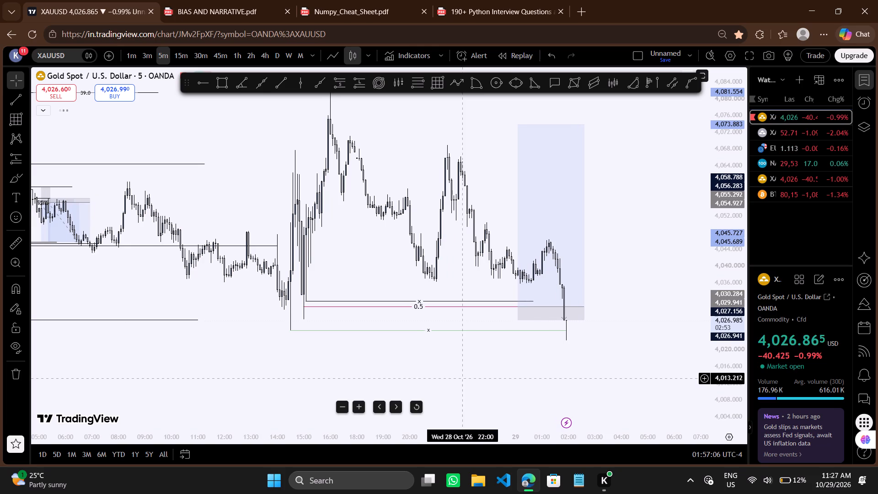
left_click_drag(521, 369, 492, 365)
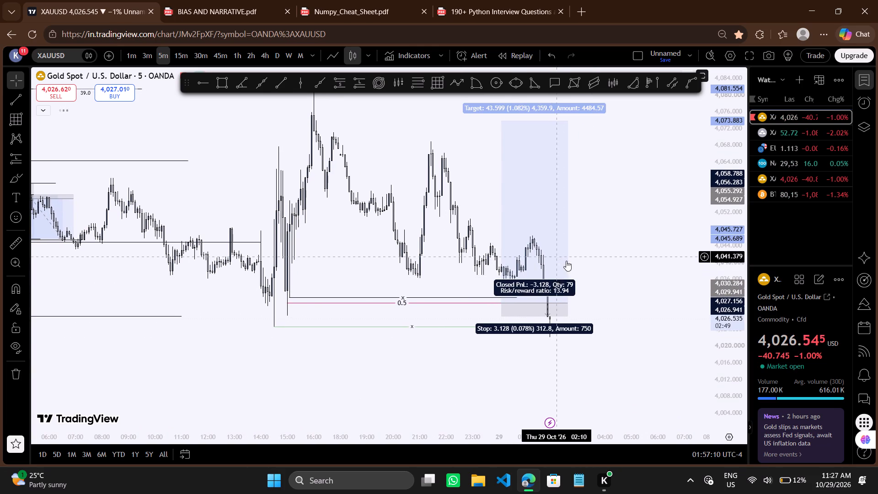
left_click_drag(603, 287, 573, 274)
left_click_drag(608, 295, 581, 282)
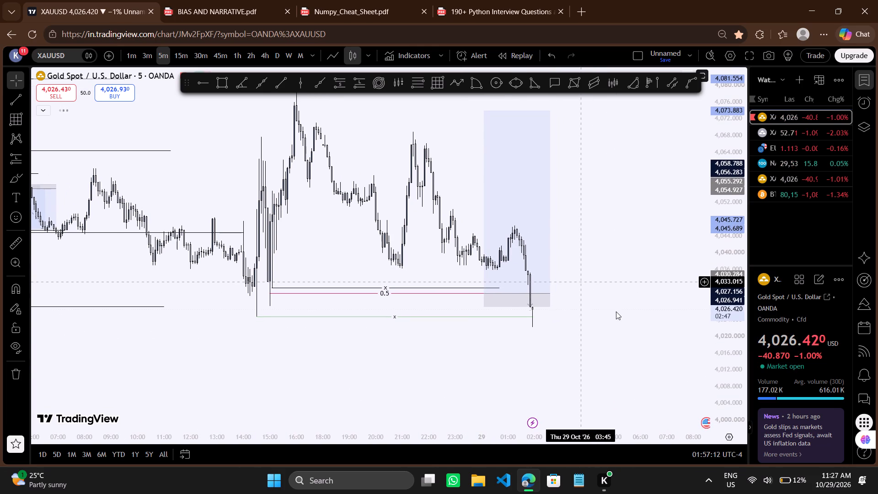
Examine the wider 27 to 29 October price action against the older "x", OCL and 0.5 levels.
left_click(616, 311)
scroll(616, 311, "down", 3)
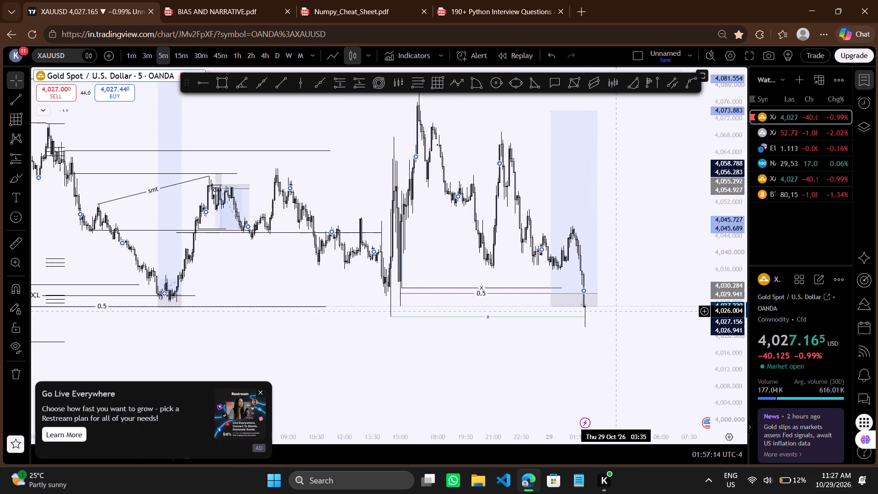
scroll(616, 311, "down", 2)
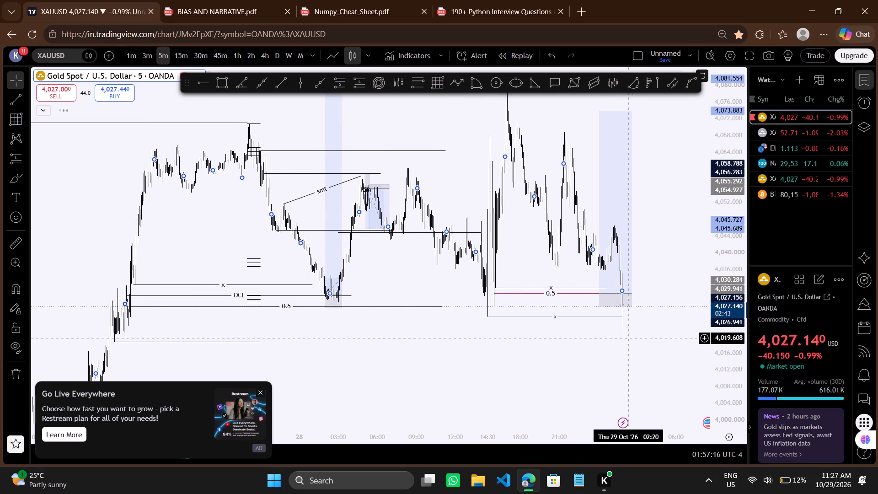
left_click_drag(388, 339, 551, 292)
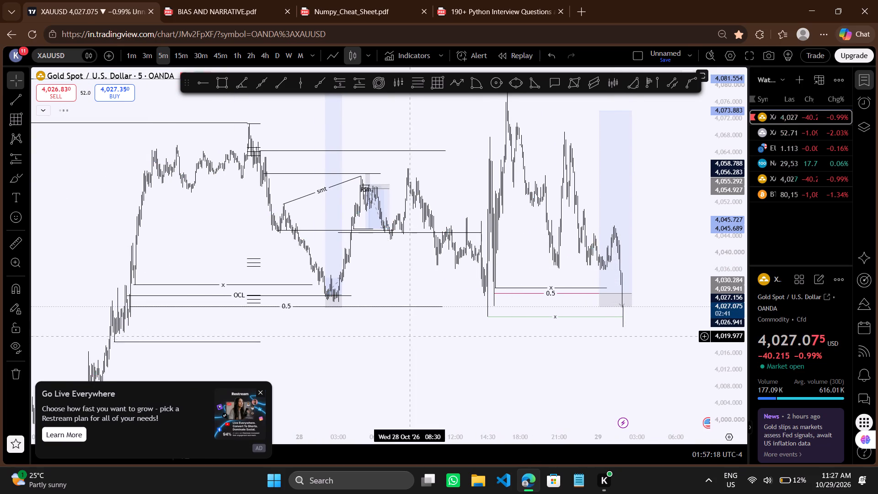
left_click_drag(551, 292, 576, 281)
scroll(576, 281, "up", 2)
left_click_drag(382, 312, 416, 315)
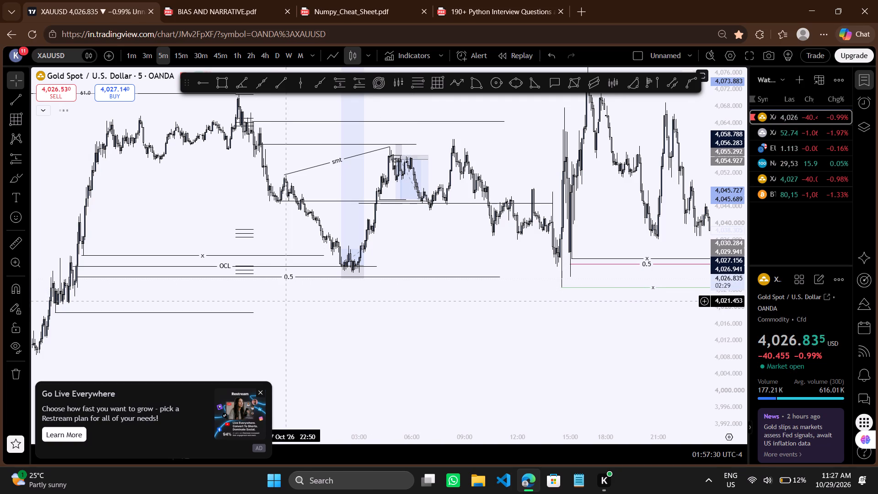
scroll(287, 301, "down", 3)
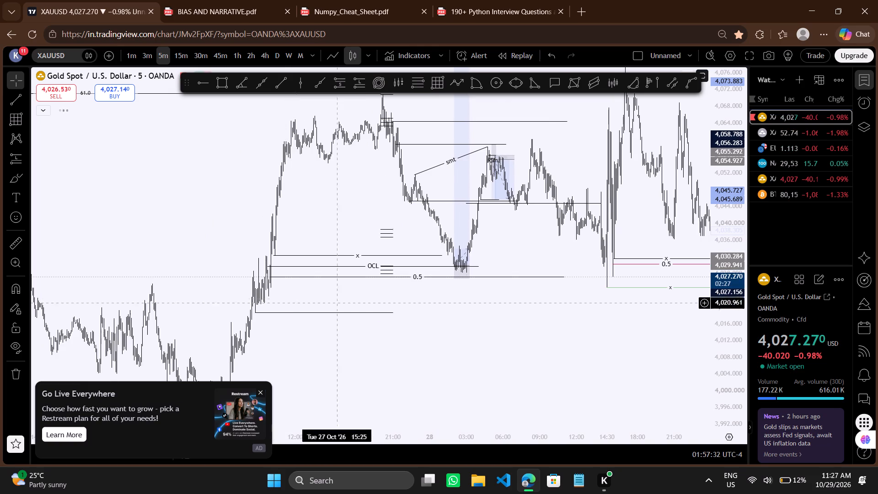
Compare the 27 to 28 October "x", OCL and 0.5 levels with the latest drop on the 5-minute chart.
left_click_drag(484, 315, 208, 331)
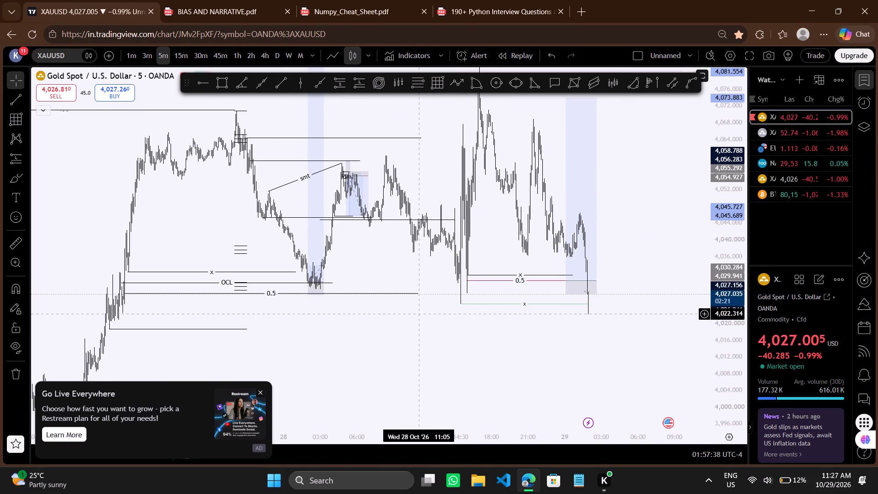
left_click_drag(185, 316, 413, 307)
scroll(413, 307, "up", 1)
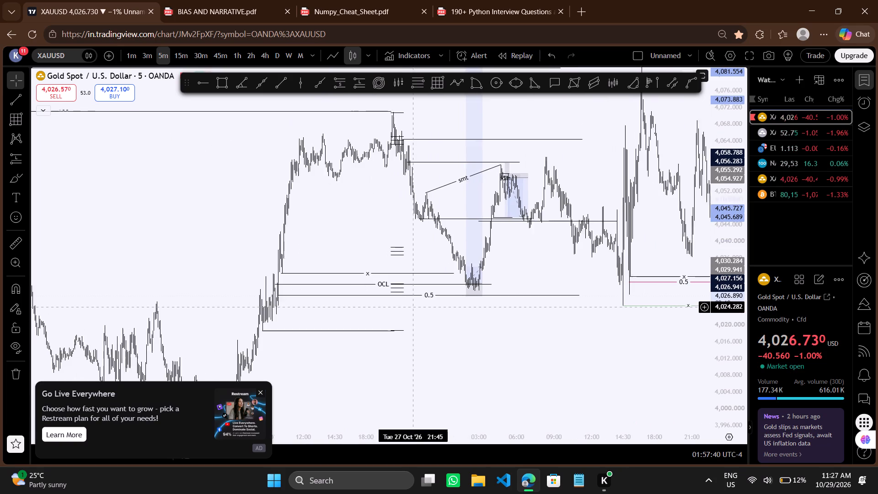
scroll(413, 307, "up", 3)
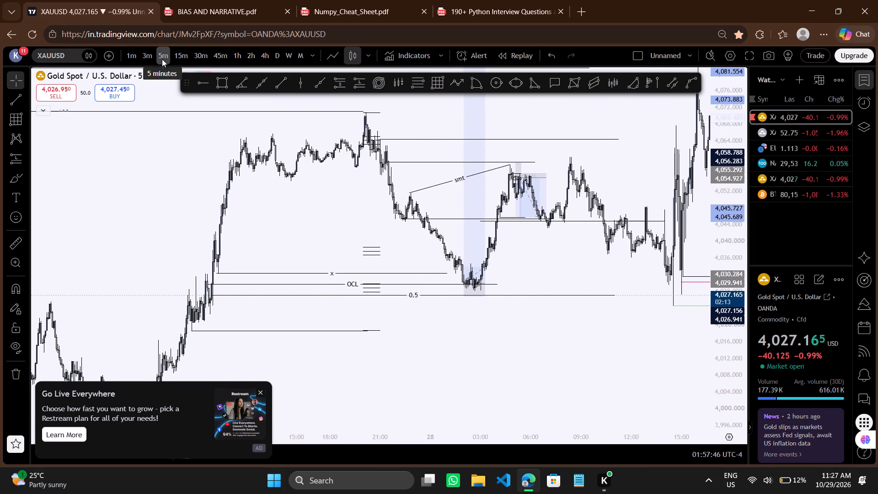
Switch to the 15-minute timeframe and examine price from the 27 October rally through the older levels to the newest candle.
left_click(184, 58)
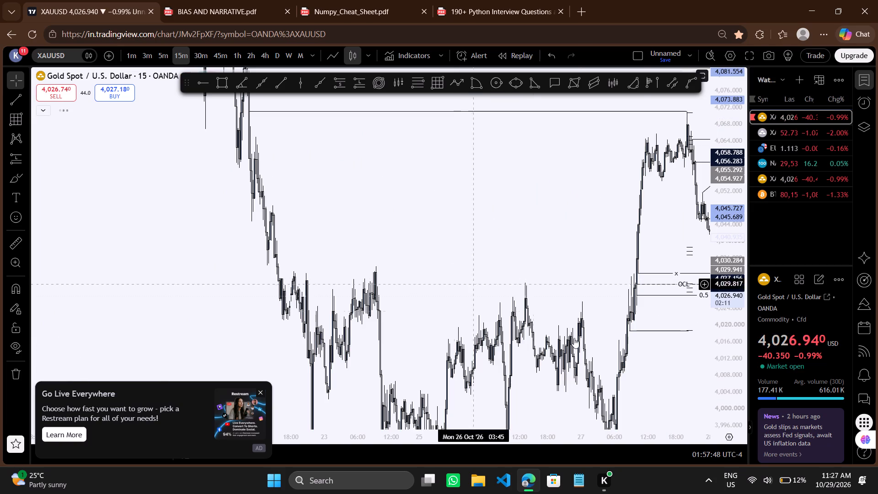
left_click_drag(644, 372, 402, 339)
scroll(402, 339, "up", 2)
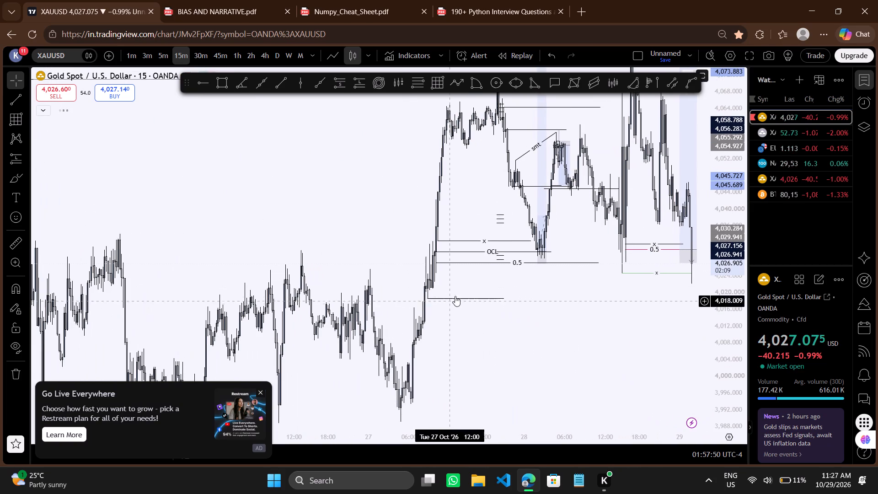
left_click_drag(459, 279, 385, 278)
scroll(385, 278, "up", 1)
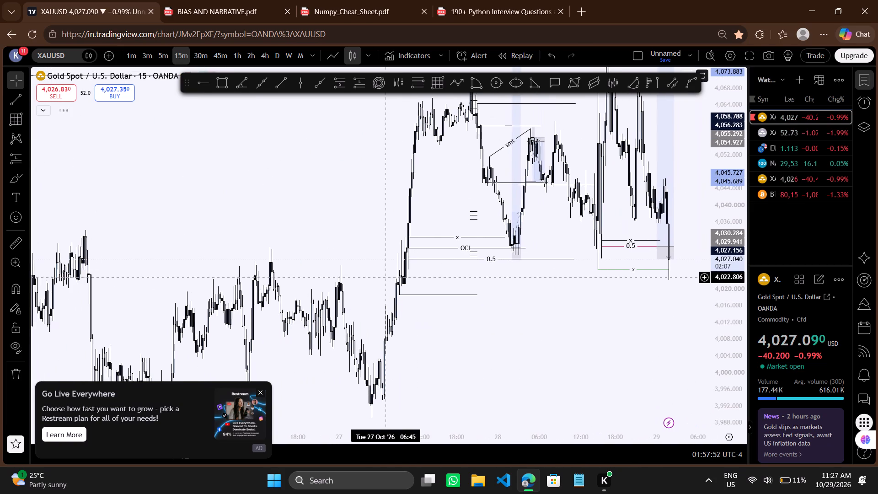
scroll(385, 278, "up", 1)
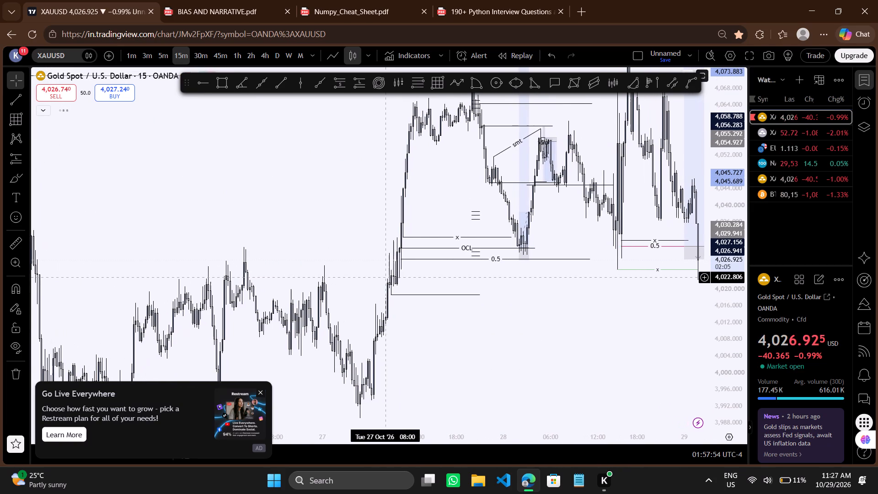
scroll(385, 278, "up", 1)
left_click_drag(550, 310, 469, 313)
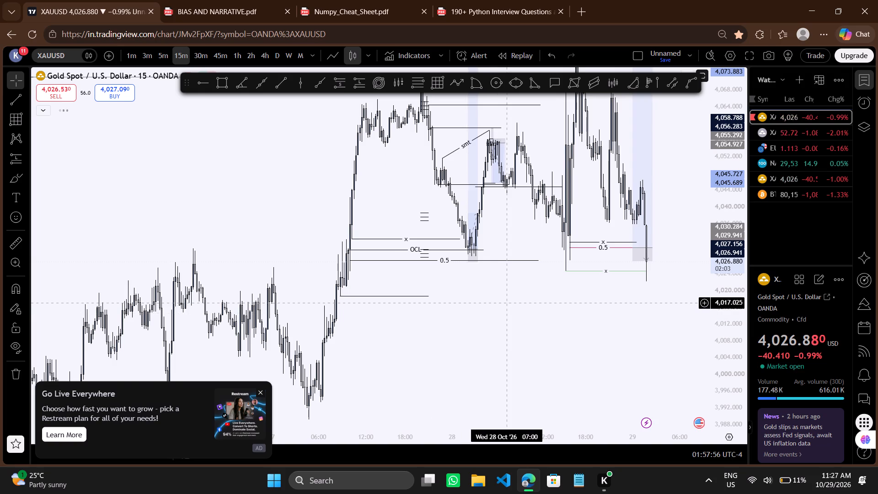
scroll(507, 303, "up", 3)
left_click_drag(589, 299, 505, 288)
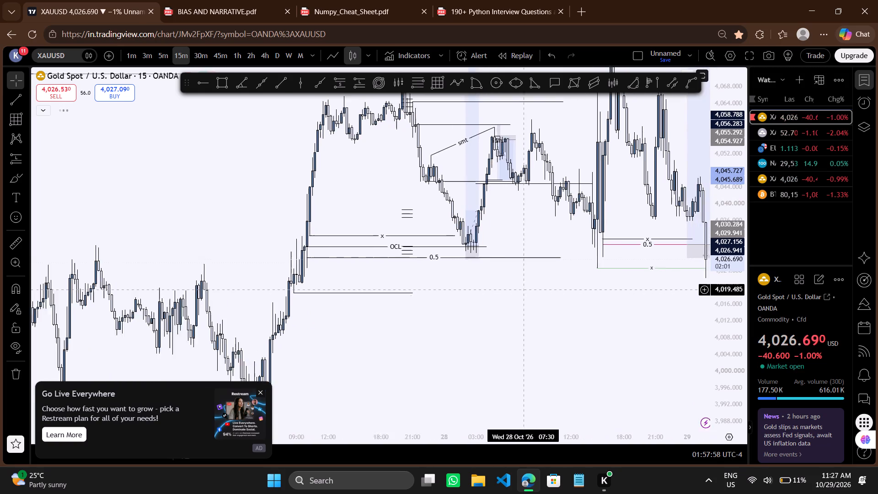
left_click_drag(505, 288, 497, 286)
scroll(497, 286, "up", 1)
left_click_drag(635, 307, 535, 303)
scroll(535, 303, "up", 1)
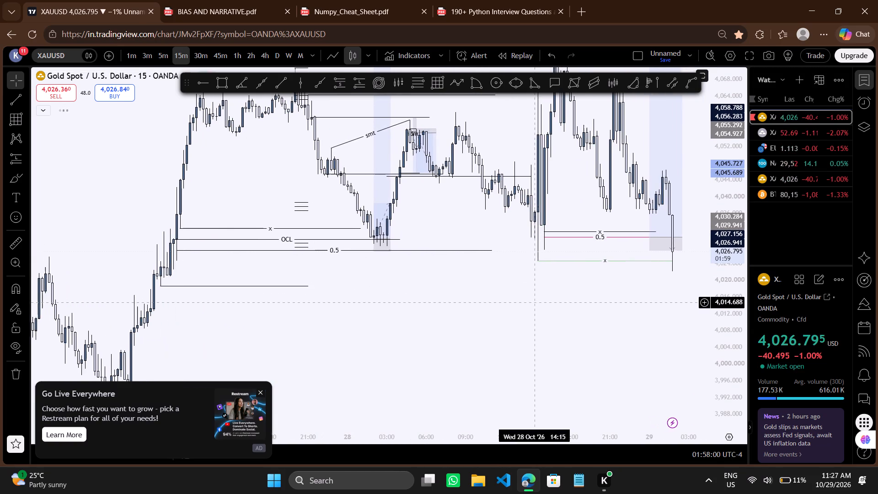
left_click_drag(587, 311, 418, 325)
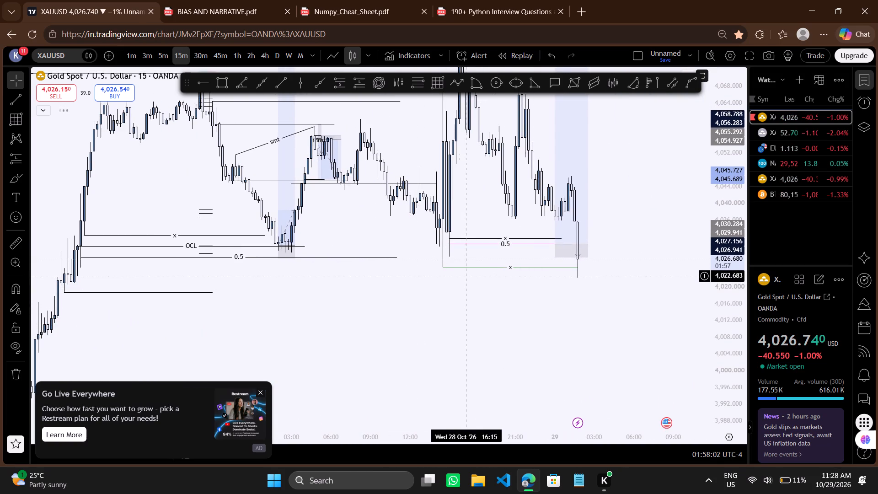
Measure the price distance from the green "x" line down to the newest candle's low.
left_click(433, 267, "shift")
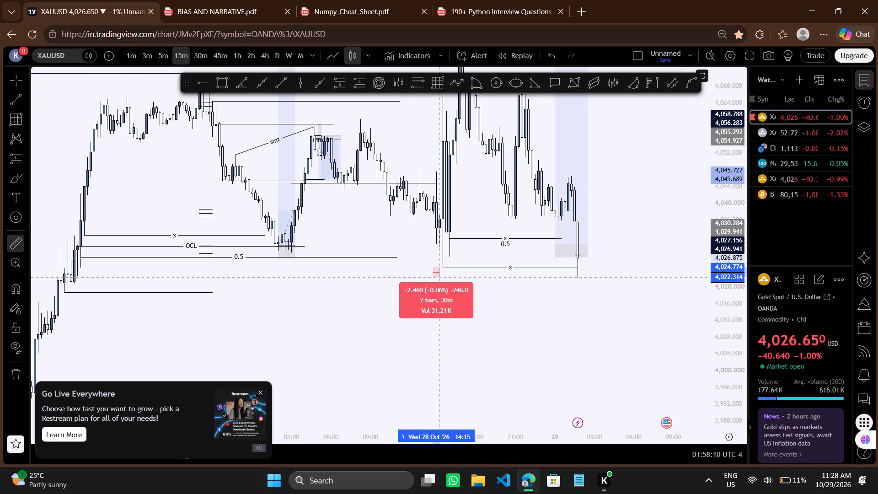
left_click(439, 278, "shift")
Examine the 28 to 29 October 15-minute decline against the "x" lines, the 0.5 level and the full long position.
left_click_drag(525, 291, 483, 284)
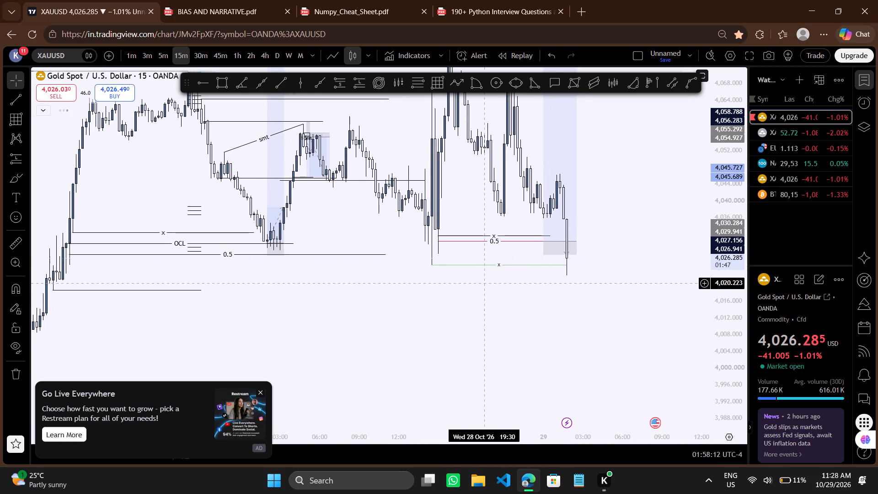
scroll(483, 284, "up", 1)
left_click_drag(491, 306, 463, 328)
scroll(463, 328, "up", 1)
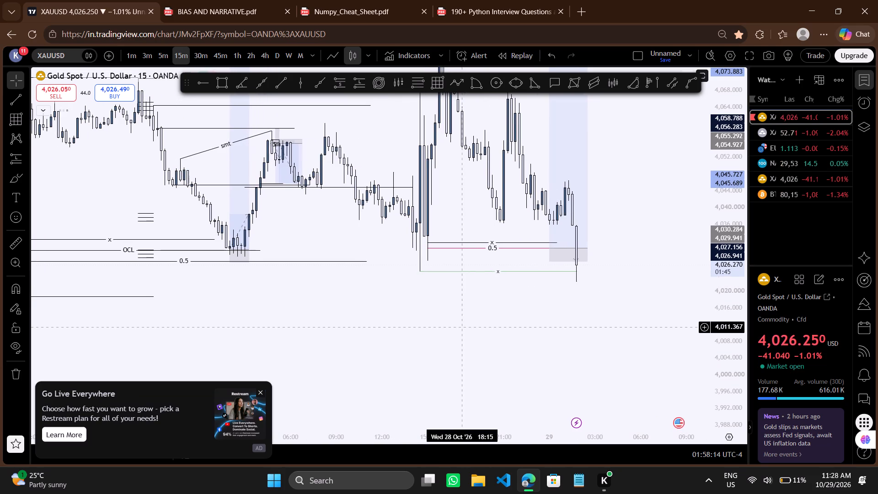
left_click_drag(544, 341, 451, 375)
left_click_drag(732, 269, 744, 310)
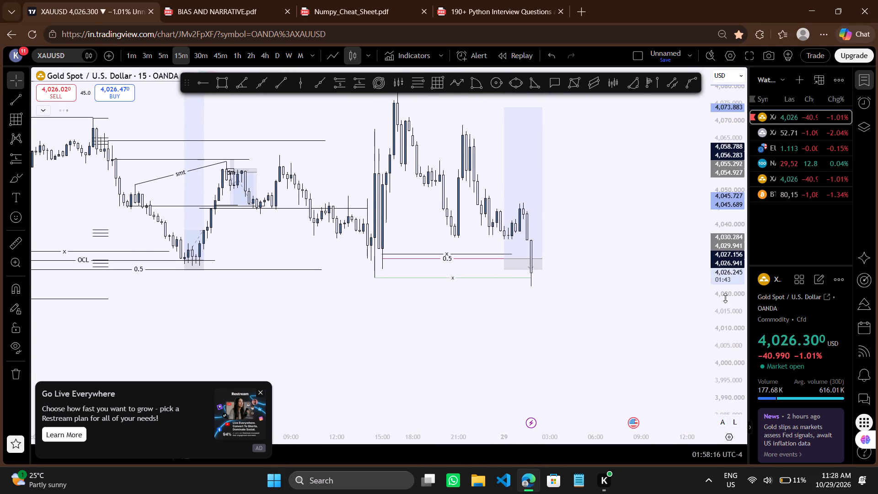
left_click_drag(634, 212, 578, 293)
left_click_drag(578, 293, 589, 290)
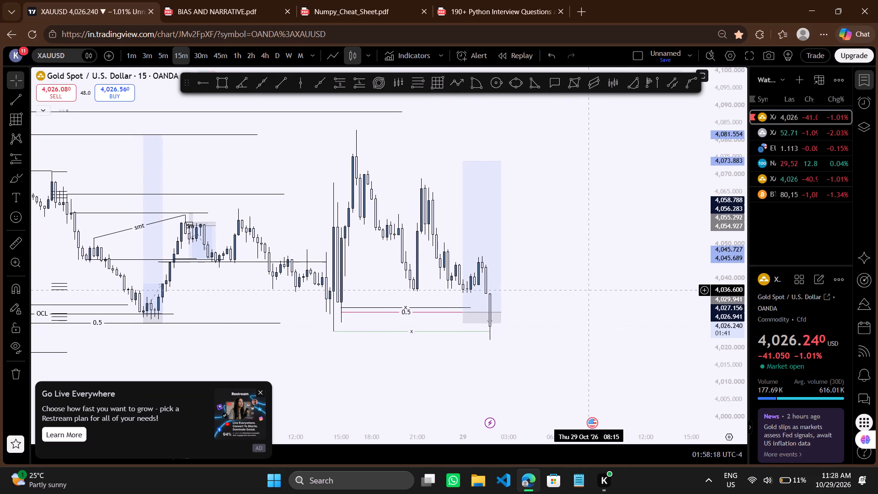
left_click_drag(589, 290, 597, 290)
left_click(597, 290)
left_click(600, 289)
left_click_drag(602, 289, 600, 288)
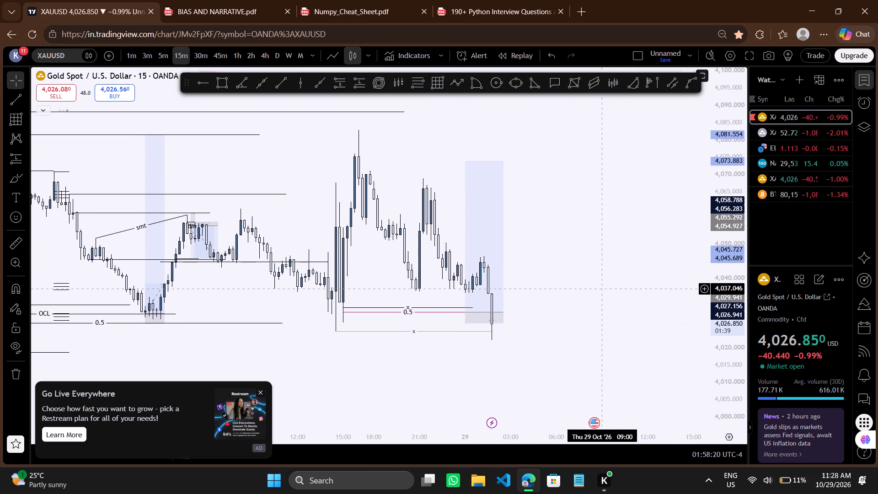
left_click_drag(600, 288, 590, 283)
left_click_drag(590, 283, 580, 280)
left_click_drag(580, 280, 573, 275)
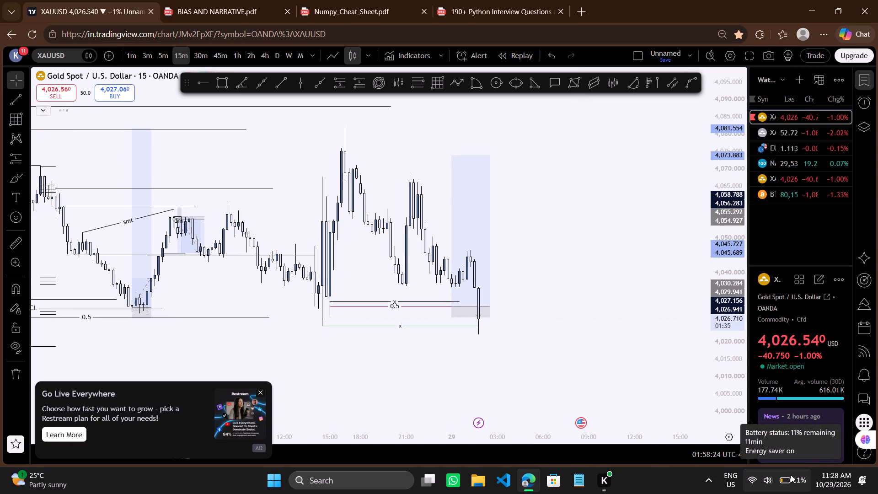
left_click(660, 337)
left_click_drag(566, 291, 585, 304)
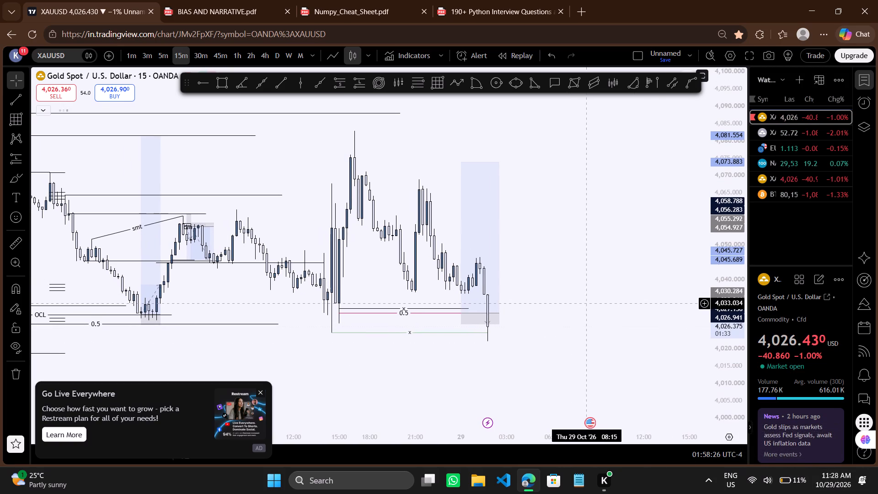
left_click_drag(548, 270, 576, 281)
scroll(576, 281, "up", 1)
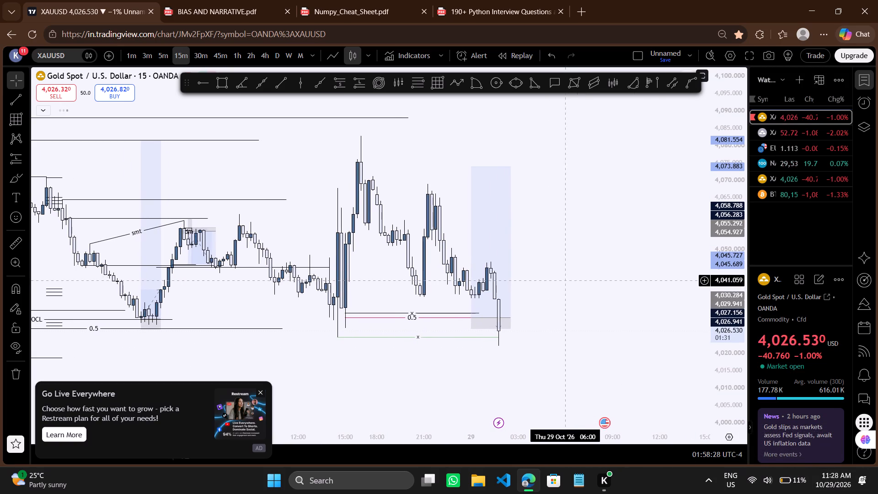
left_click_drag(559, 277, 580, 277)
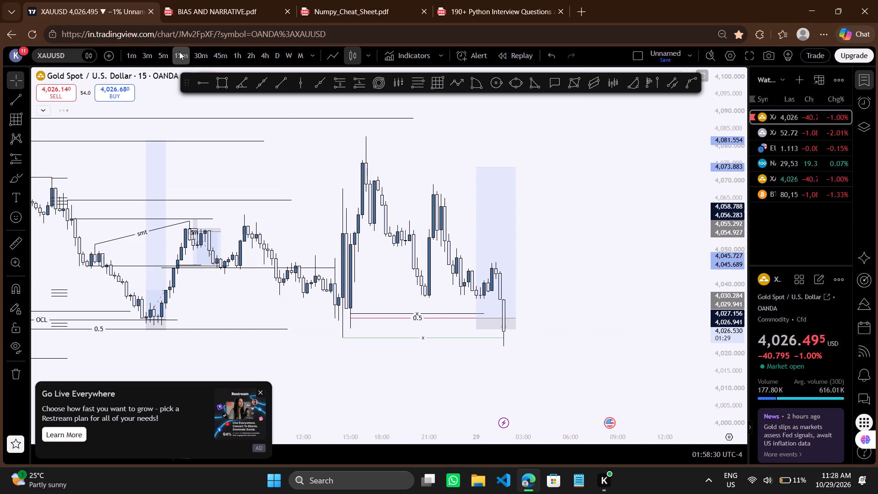
Return to the 5-minute timeframe and examine the newest candle against the green "x" line and the long position.
left_click(166, 54)
scroll(395, 231, "up", 1)
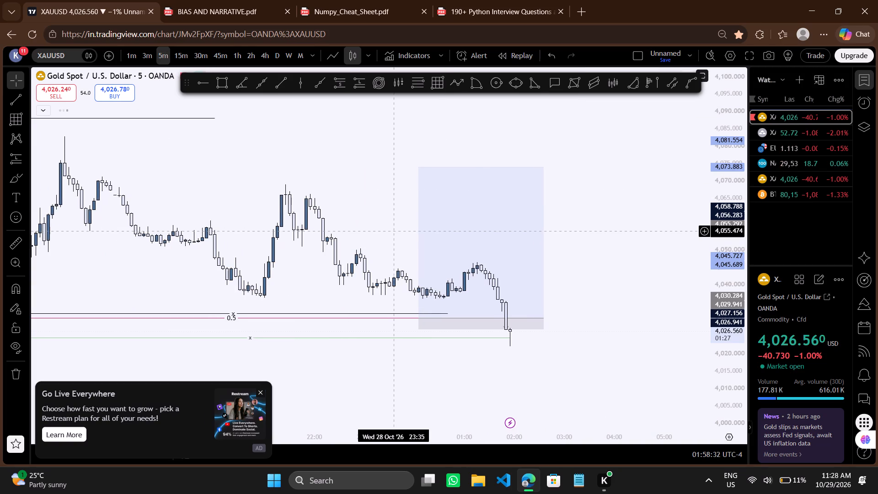
scroll(395, 231, "down", 3)
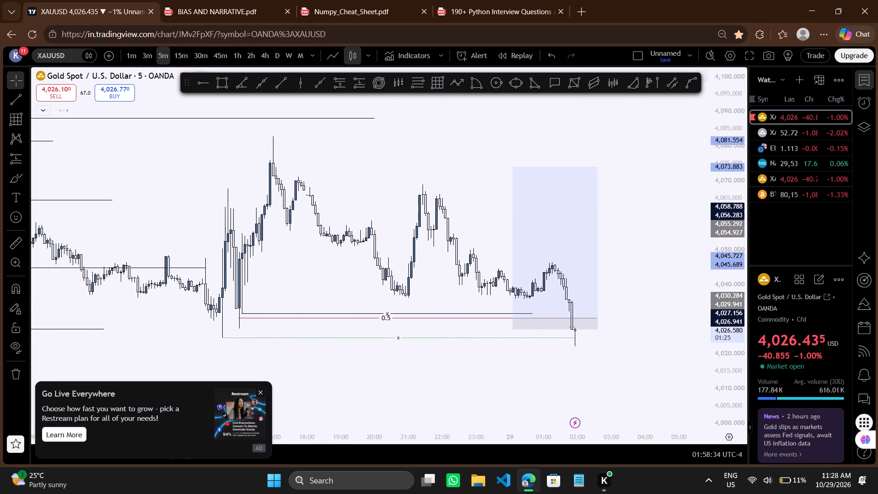
left_click_drag(612, 384, 555, 360)
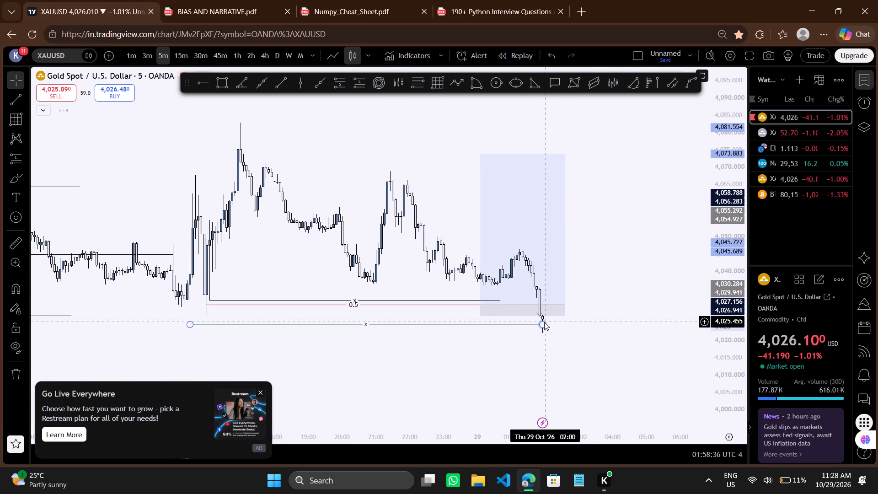
left_click_drag(592, 344, 575, 344)
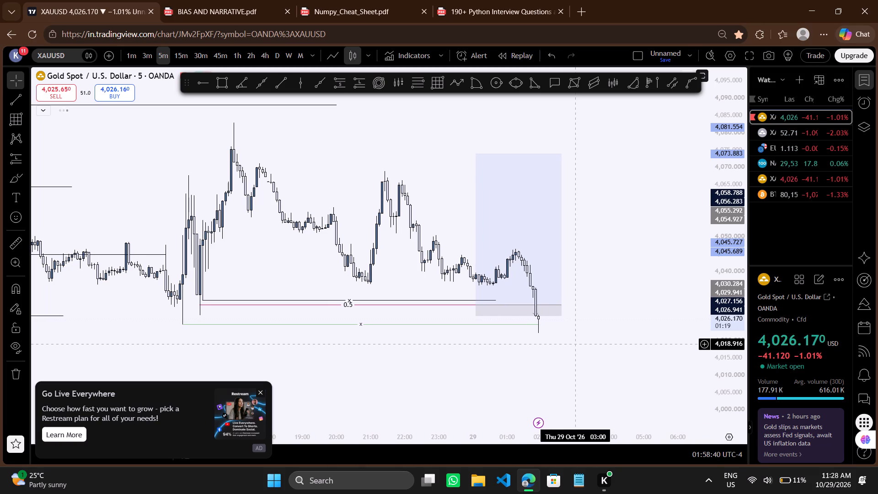
left_click_drag(595, 366, 577, 360)
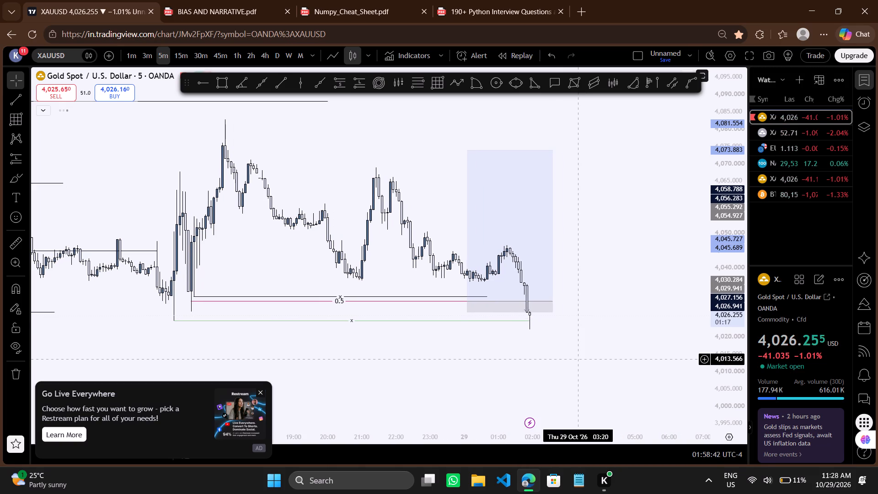
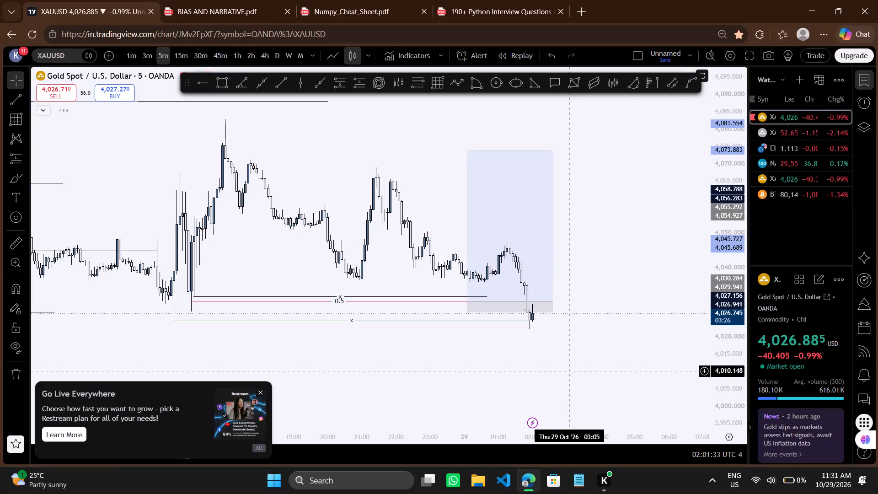
Examine the 5-minute OANDA decline into the newest candle against the long position, "x" lines, 0.5 level and earlier 28 October price action.
left_click(568, 375)
left_click_drag(571, 375, 560, 373)
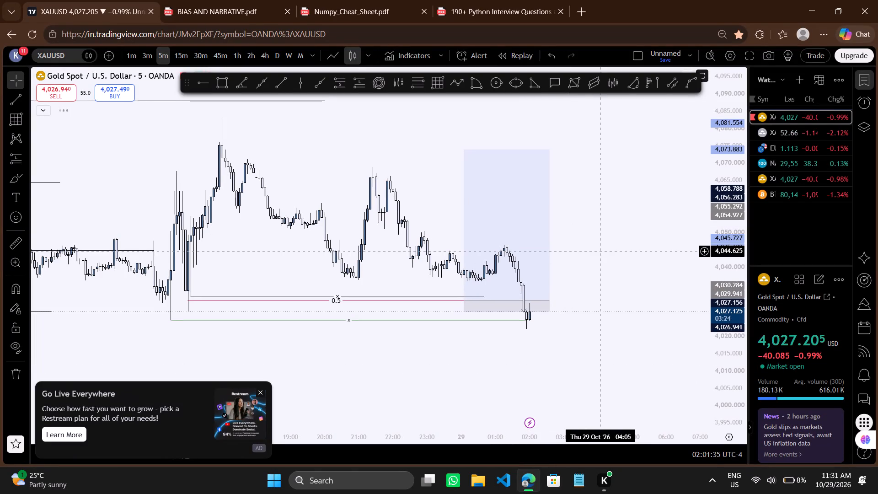
left_click_drag(600, 251, 579, 249)
scroll(579, 249, "down", 1)
left_click_drag(630, 266, 597, 243)
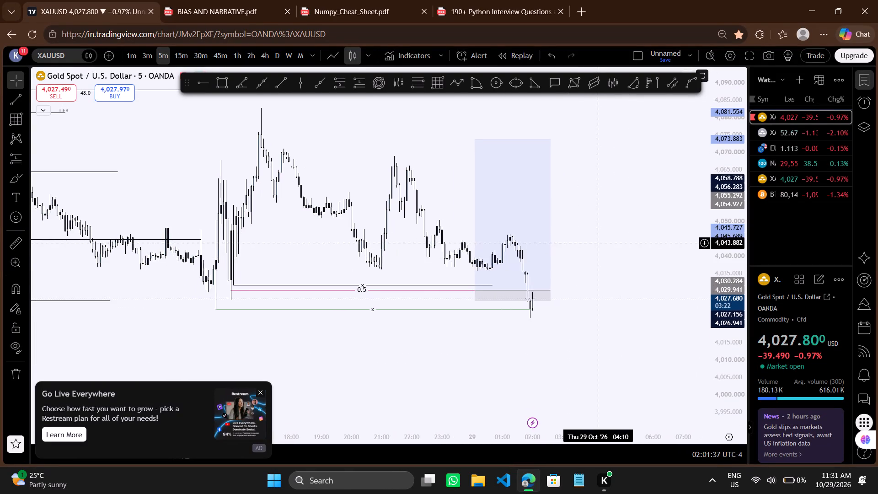
scroll(597, 243, "down", 2)
left_click_drag(597, 243, 576, 235)
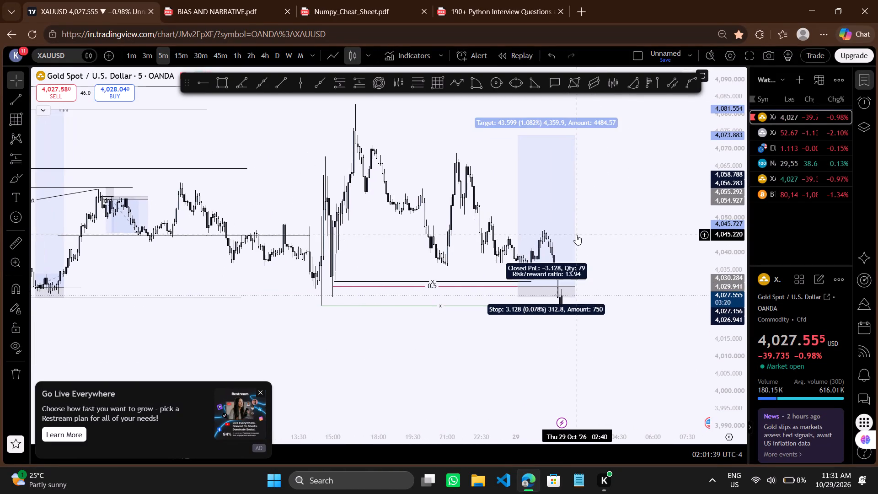
left_click_drag(325, 372, 351, 335)
scroll(351, 335, "down", 1)
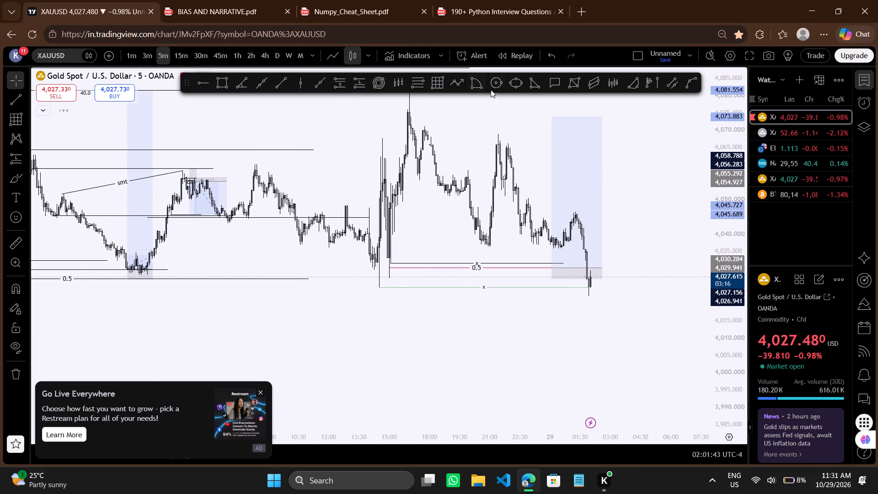
Draw a small circle centred at about 4,026.2 around the 28 October low where the green "x" line starts.
left_click(497, 85)
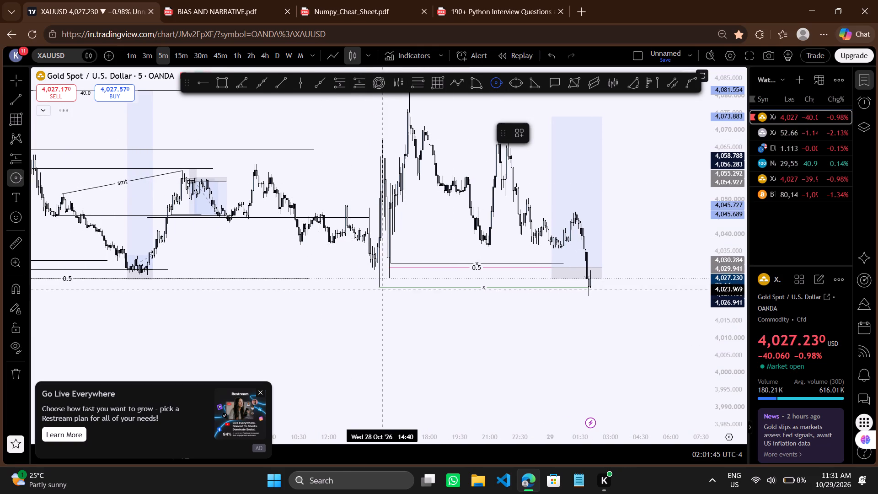
left_click_drag(379, 282, 388, 287)
double_click(388, 287)
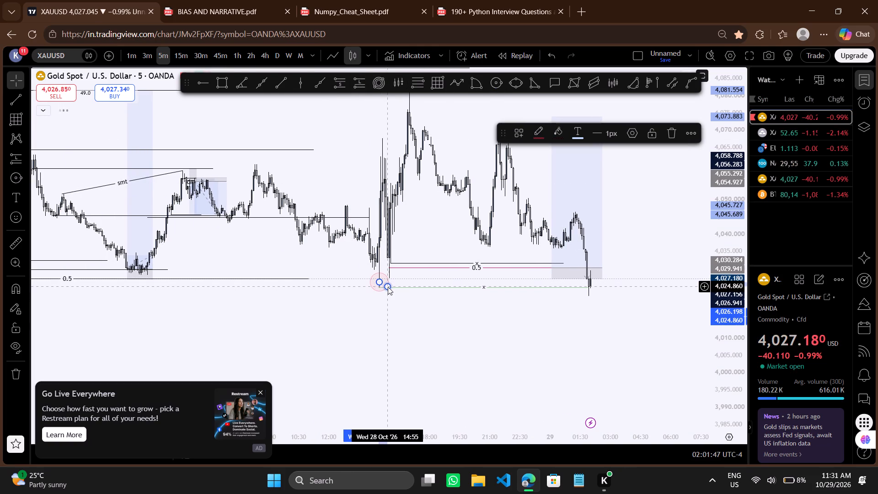
left_click_drag(411, 311, 401, 307)
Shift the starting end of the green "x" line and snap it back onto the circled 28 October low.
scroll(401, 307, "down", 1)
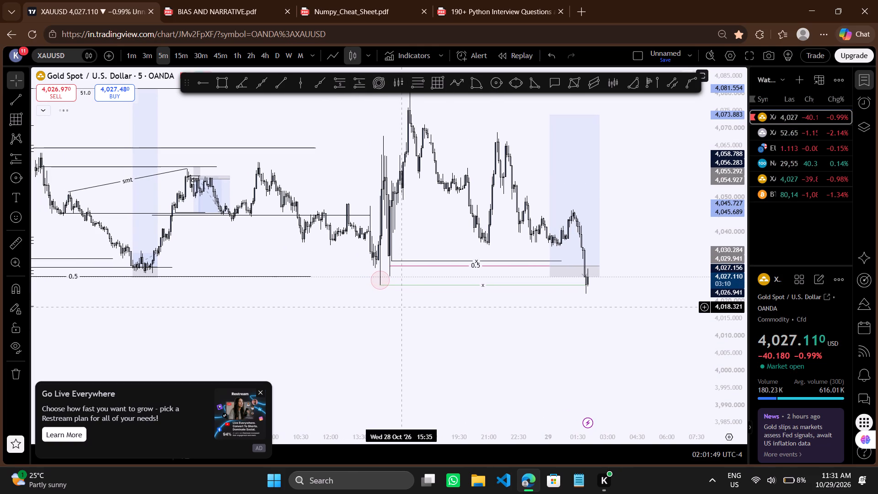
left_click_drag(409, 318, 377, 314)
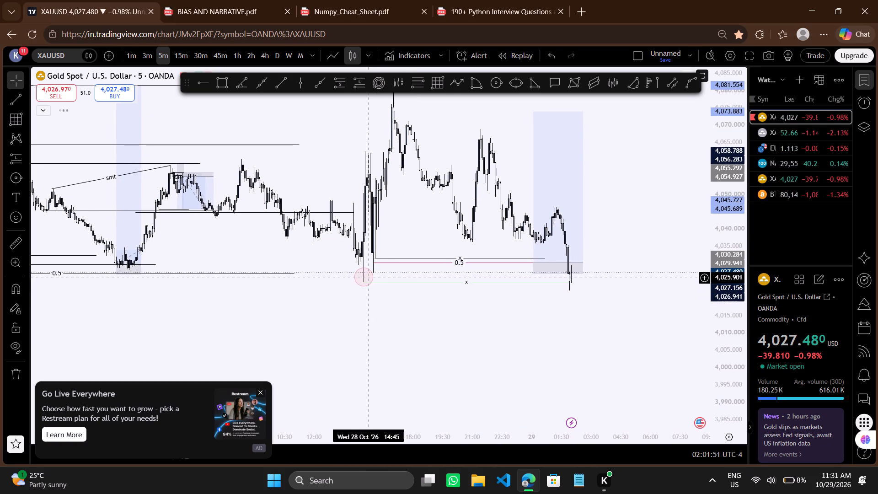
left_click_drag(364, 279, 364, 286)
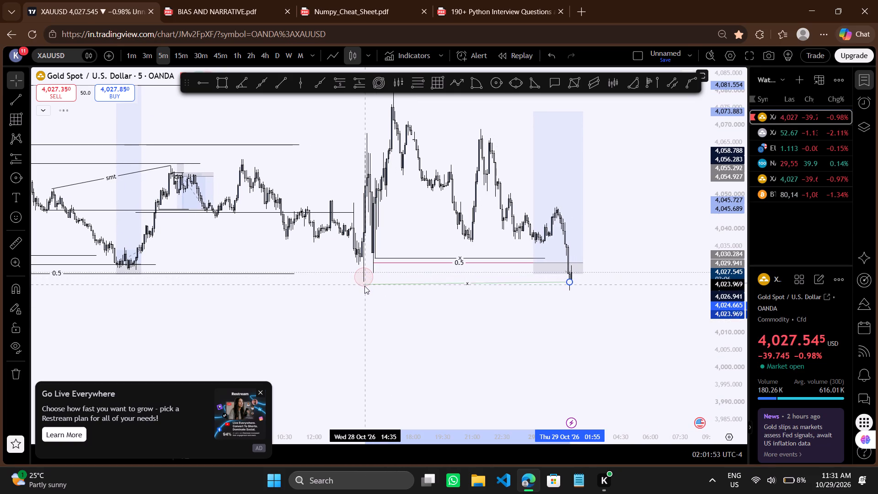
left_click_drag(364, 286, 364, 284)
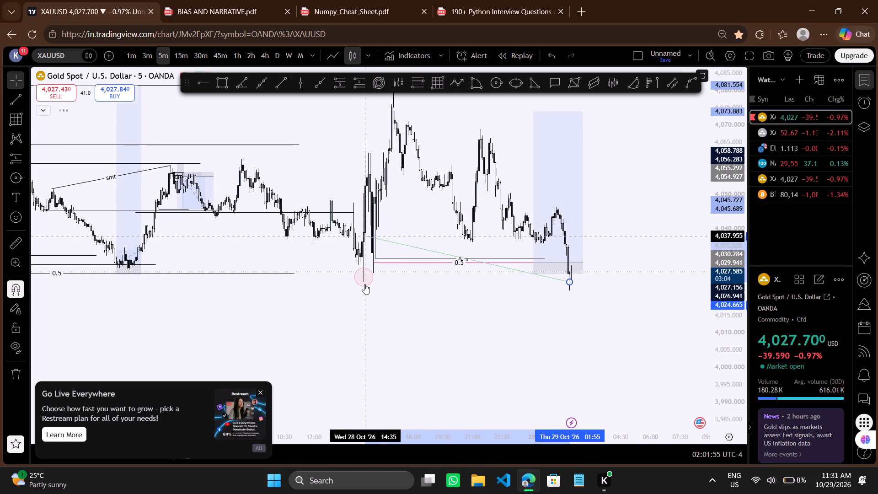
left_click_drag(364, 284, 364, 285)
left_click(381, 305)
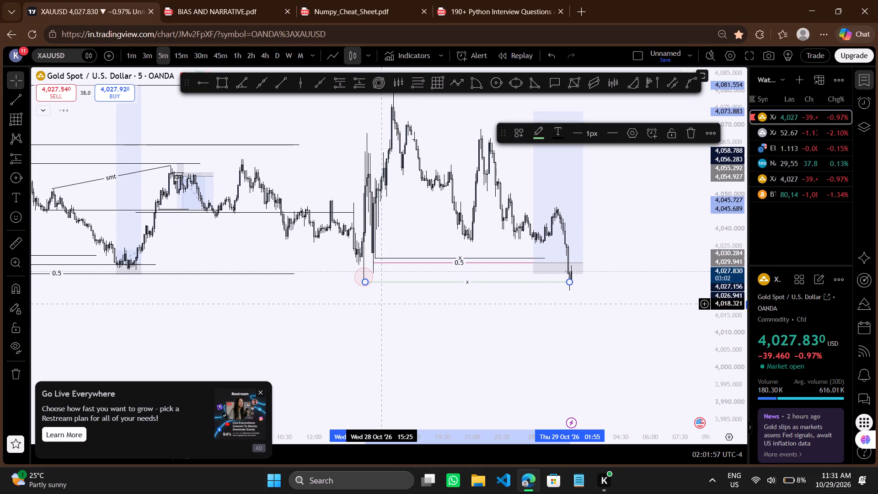
Move the circle slightly down so it is centred on the 28 October low at the start of the green "x" line.
left_click(368, 267)
left_click_drag(368, 269, 369, 274)
left_click(420, 338)
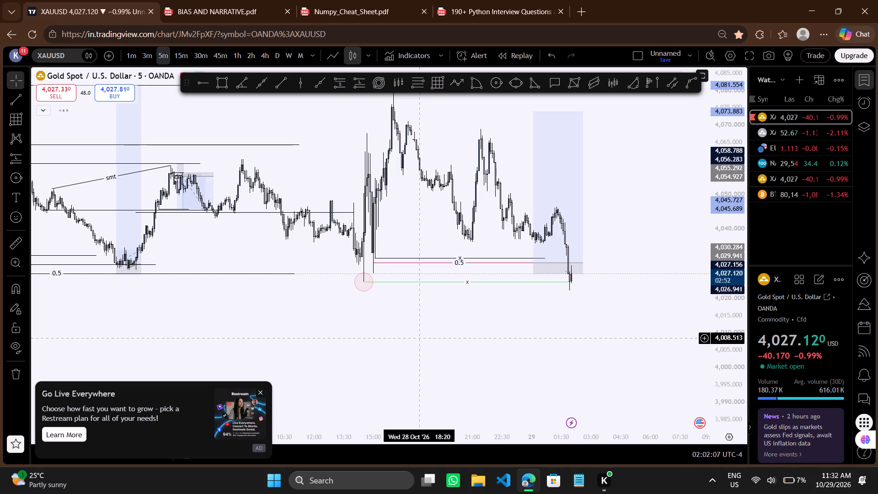
Switch the chart to the Pepperstone XAUUSD symbol from the watchlist.
left_click_drag(420, 338, 441, 253)
scroll(441, 253, "down", 3)
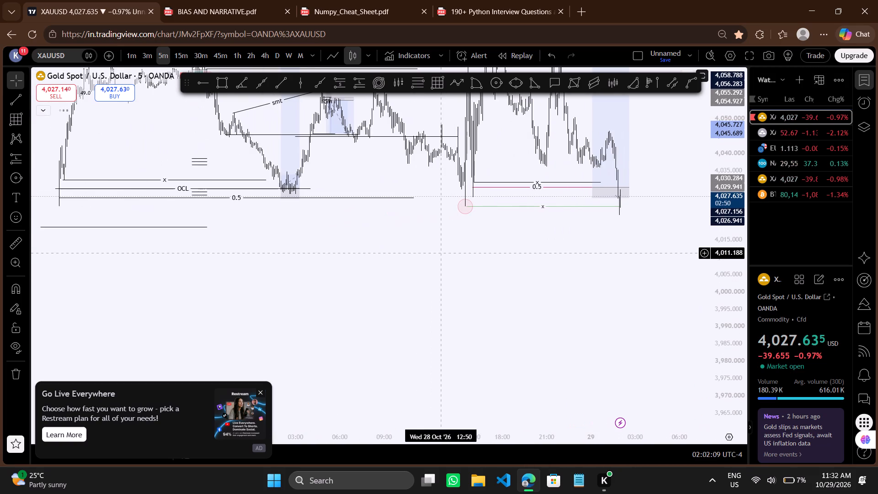
left_click_drag(454, 319, 418, 319)
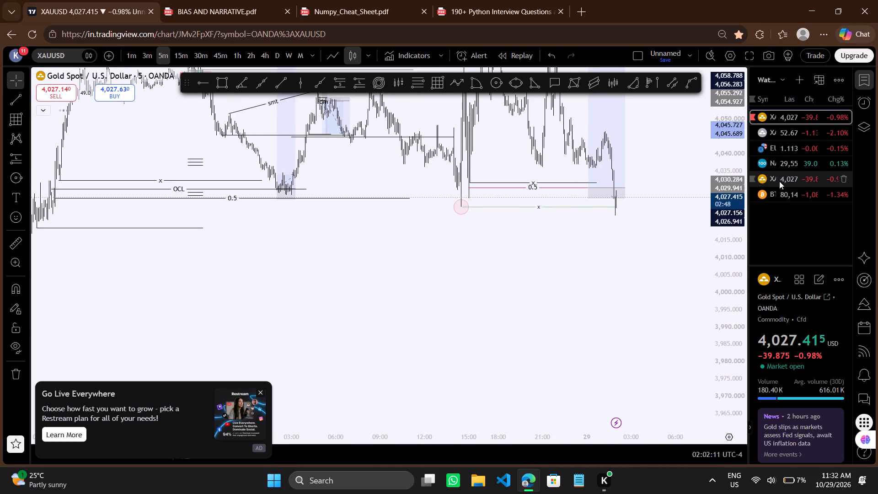
left_click(779, 181)
Examine the newest 5-minute Pepperstone candles against the 28 October low, the rising trendline, and the "x" and CE levels.
scroll(657, 272, "up", 2)
left_click(653, 290)
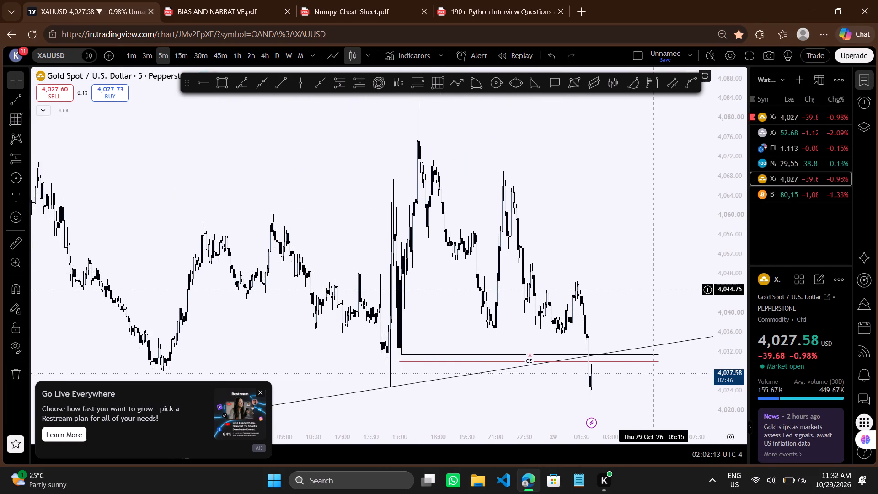
left_click_drag(653, 290, 617, 233)
scroll(617, 233, "up", 2)
left_click_drag(619, 242, 584, 176)
scroll(584, 176, "up", 1)
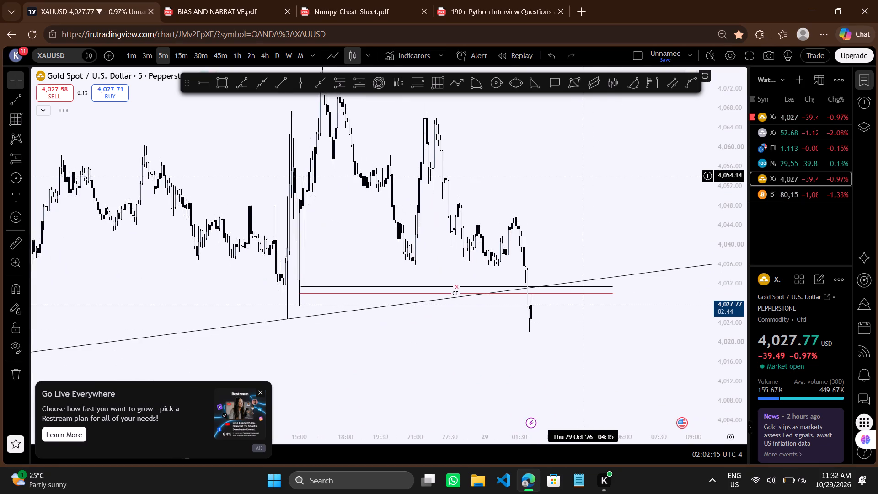
scroll(584, 176, "up", 1)
left_click_drag(594, 217, 590, 188)
scroll(590, 188, "up", 2)
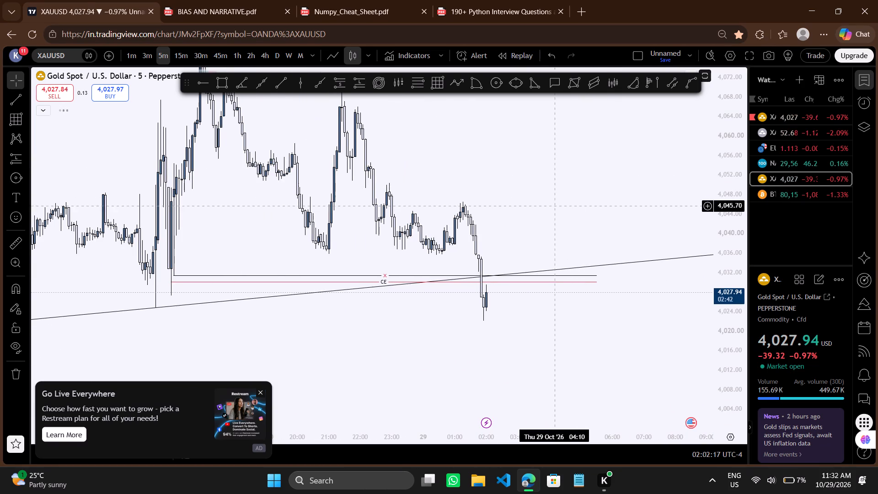
left_click_drag(549, 209, 565, 158)
left_click_drag(542, 183, 548, 170)
scroll(548, 170, "down", 1)
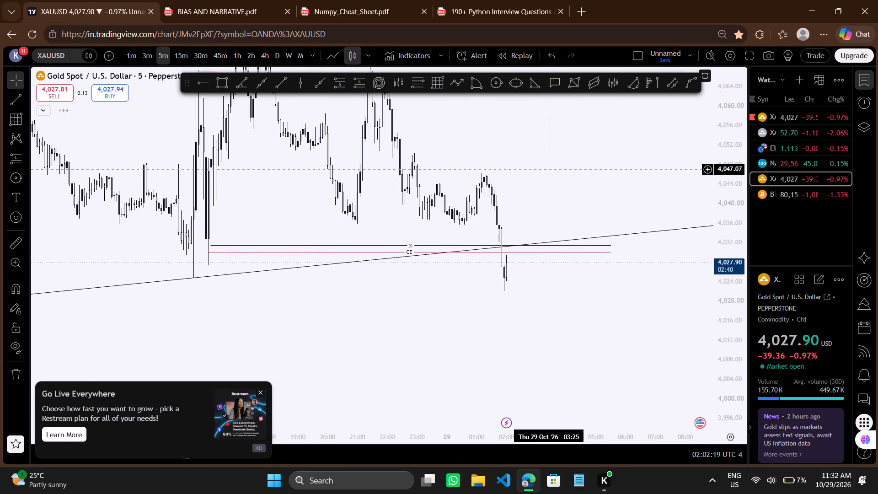
left_click_drag(541, 180, 546, 183)
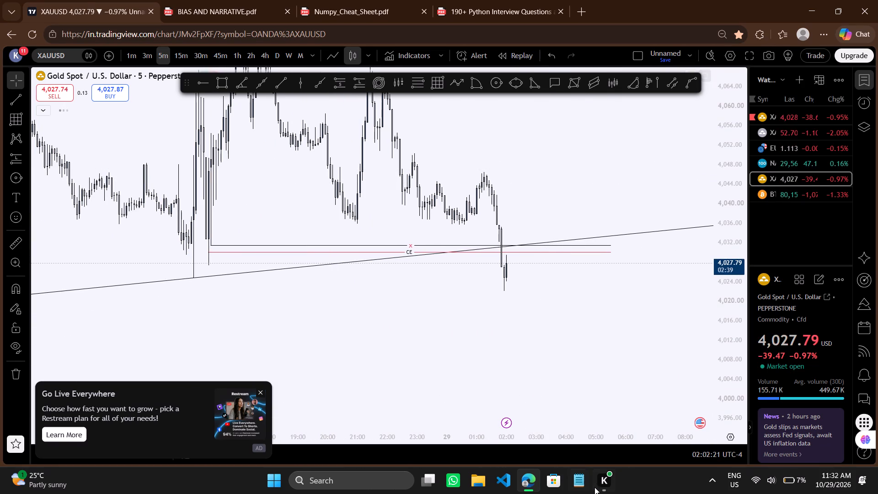
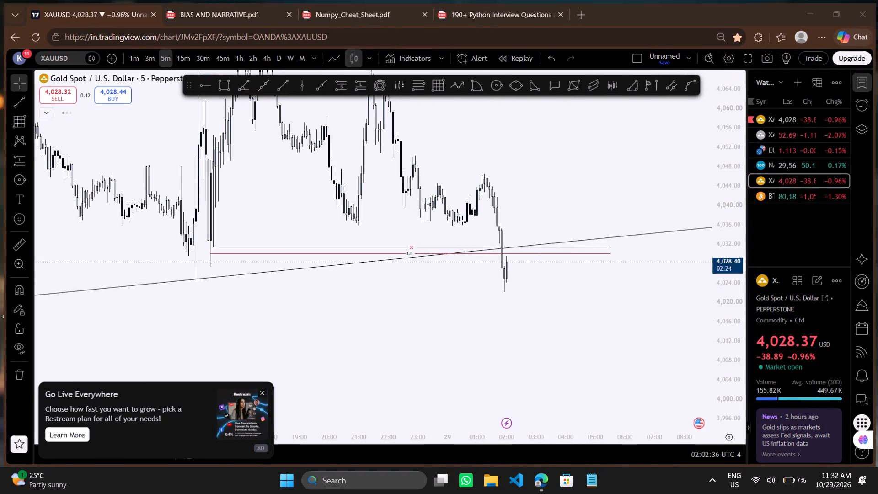
Switch to the desktop and launch the Kuro application from its shortcut.
double_click(9, 404)
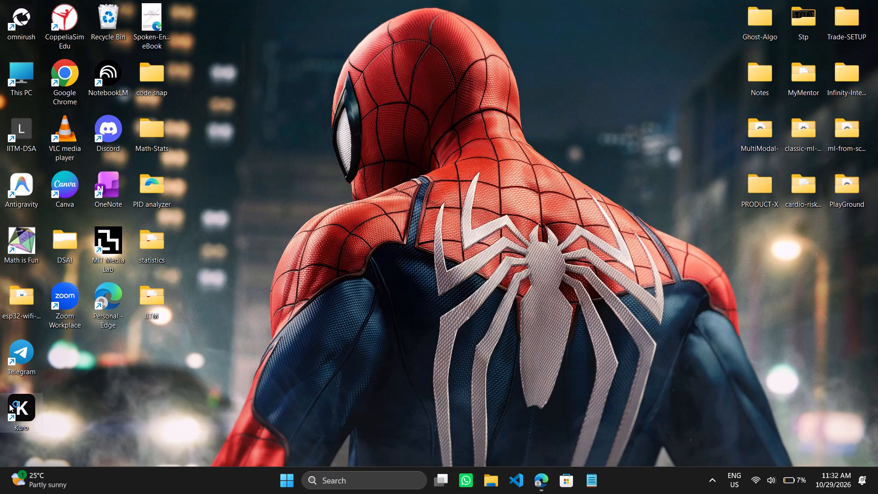